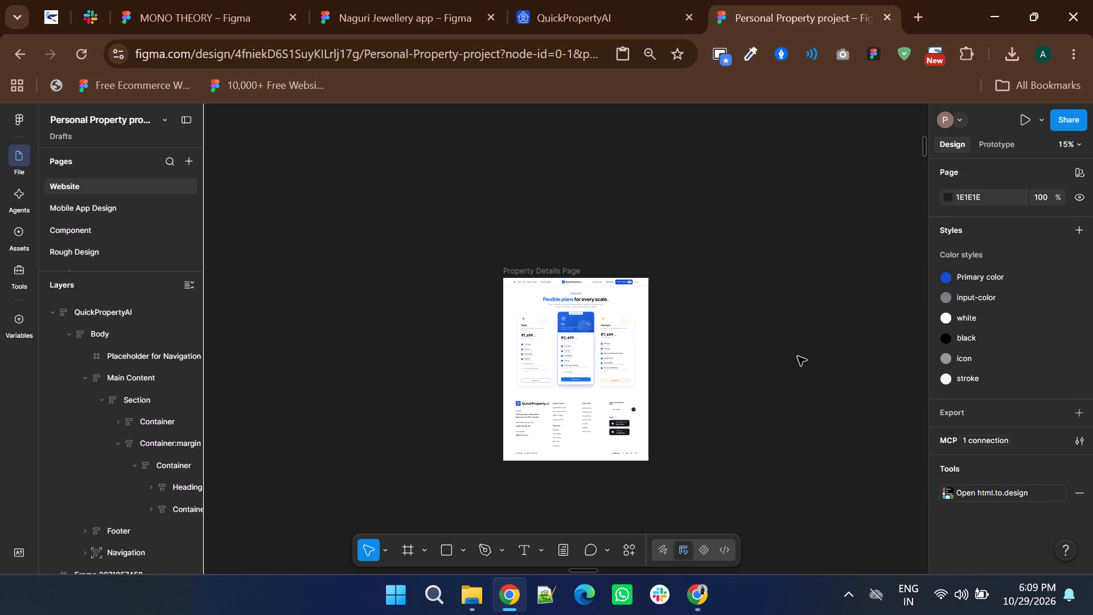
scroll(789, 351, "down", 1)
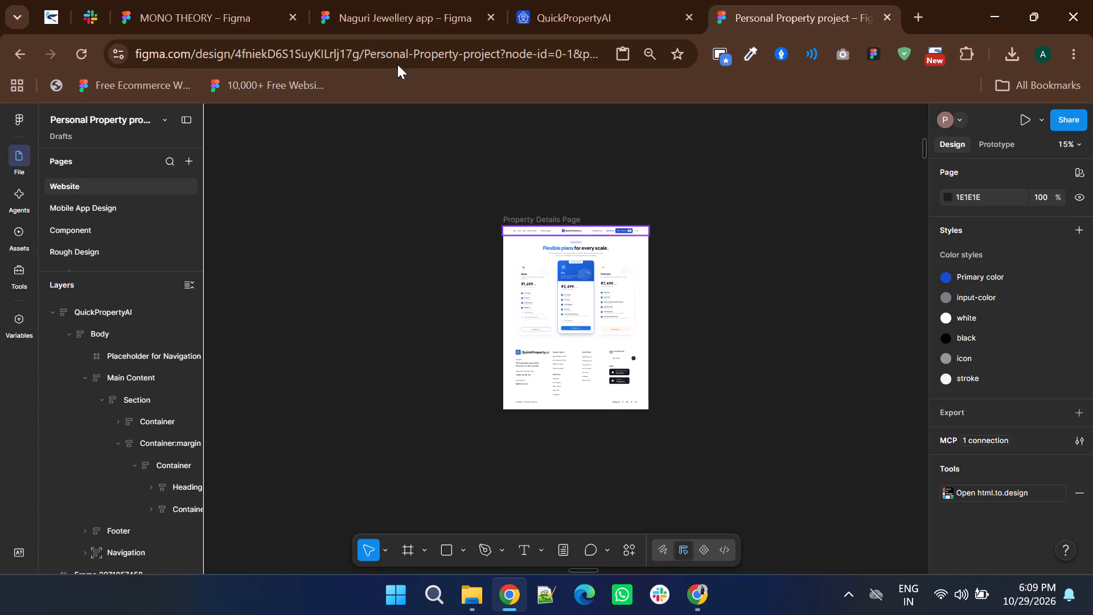
In the MONO THEORY file, add the text "ADD" beside the Relax Hoodie name and price, below the empty image placeholder.
left_click(217, 11)
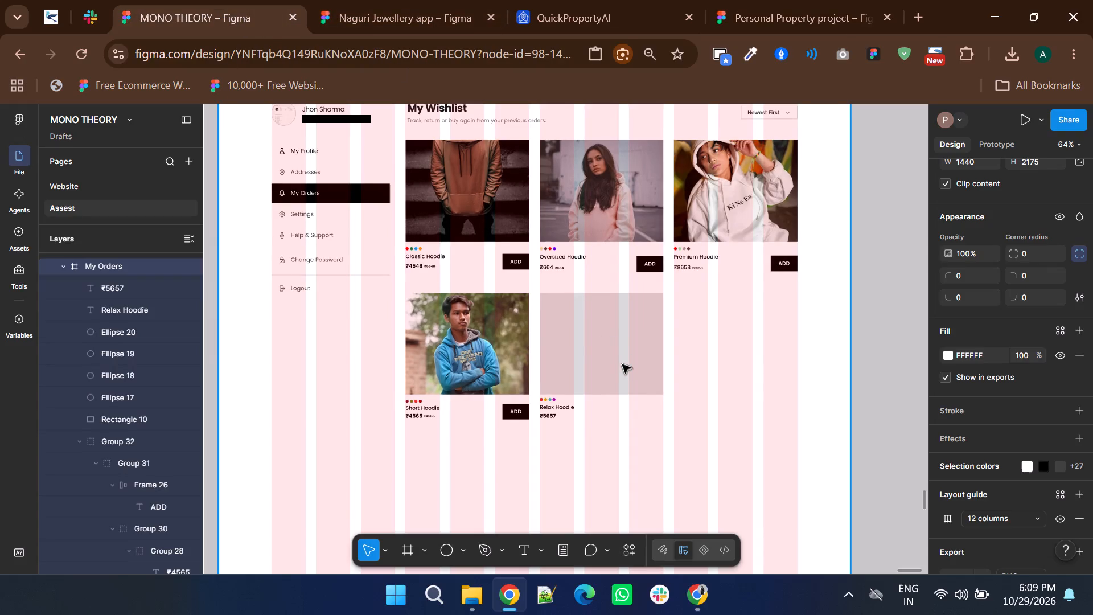
scroll(636, 396, "up", 3, "ctrl")
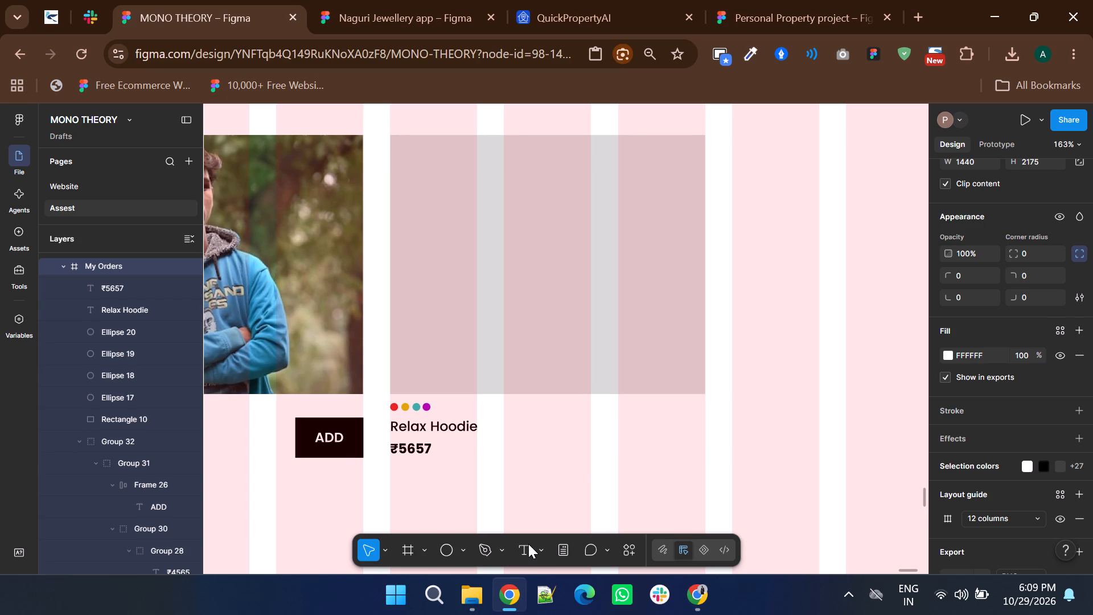
left_click(528, 544)
left_click(646, 440)
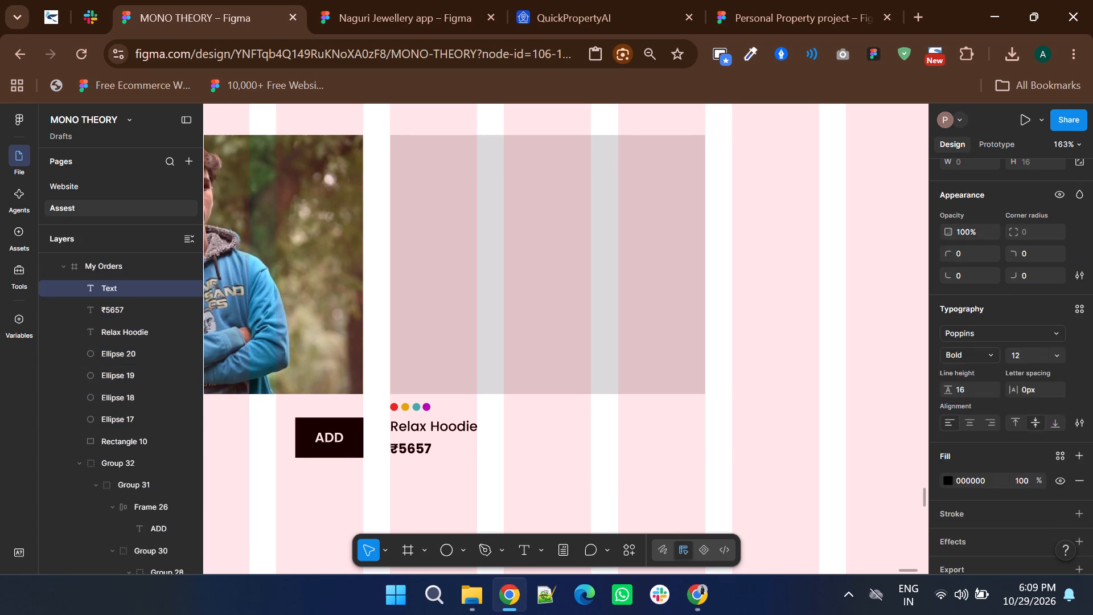
type("ADD")
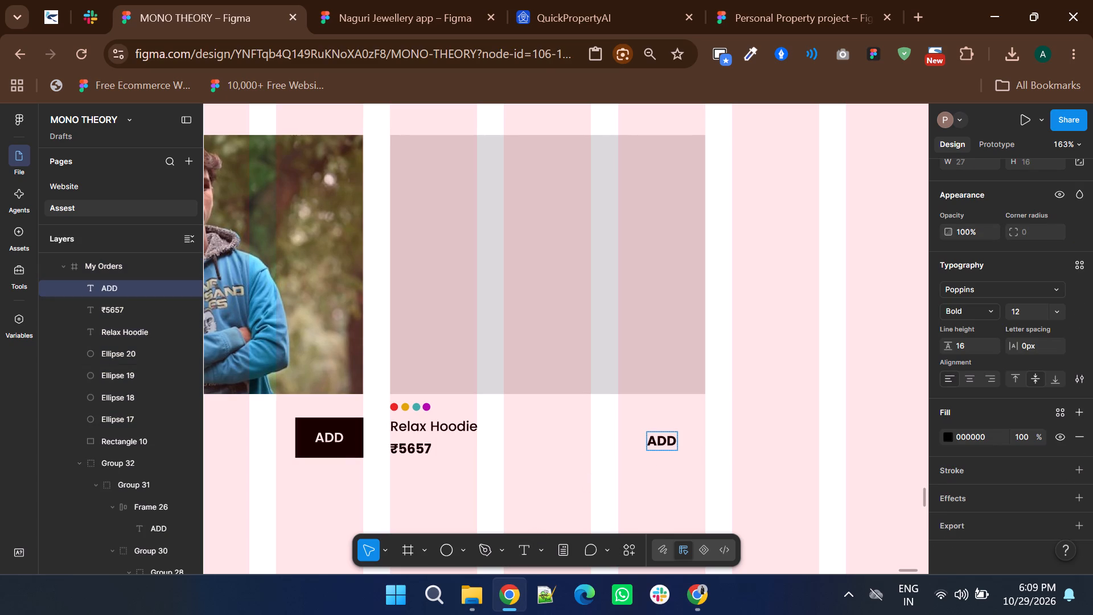
left_click(738, 464)
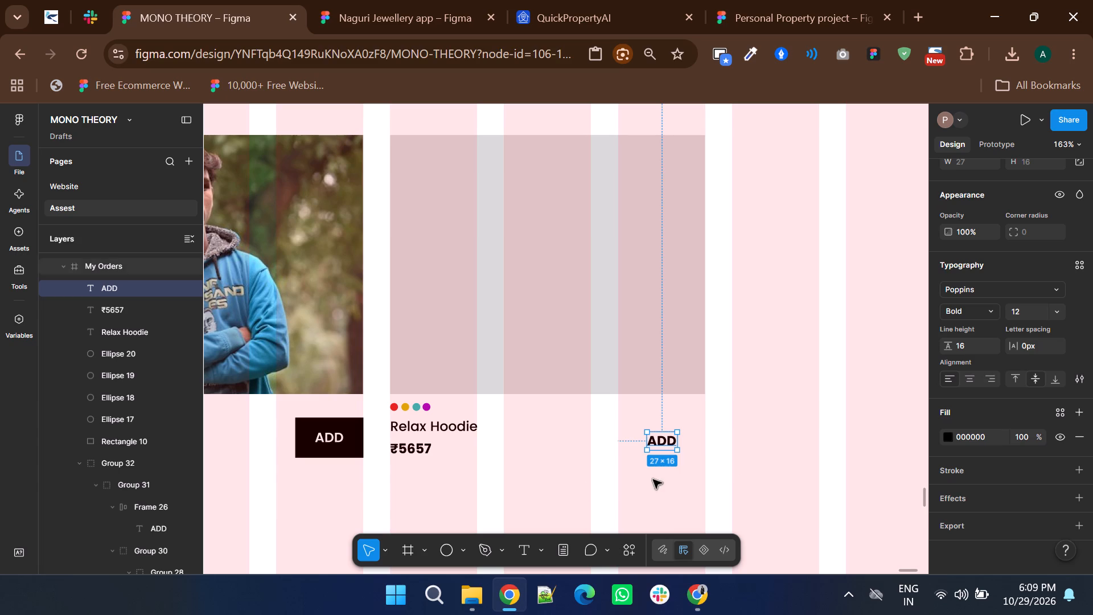
Set the new ADD text's font weight to SemiBold, matching the label of the existing ADD button.
left_click(335, 437, "ctrl")
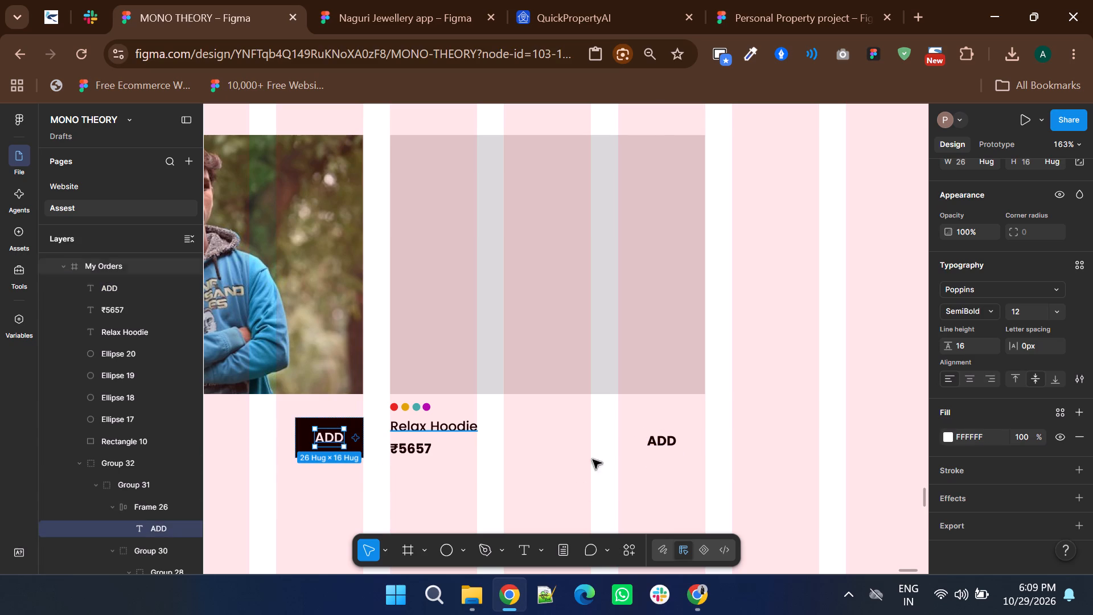
left_click(660, 439, "ctrl")
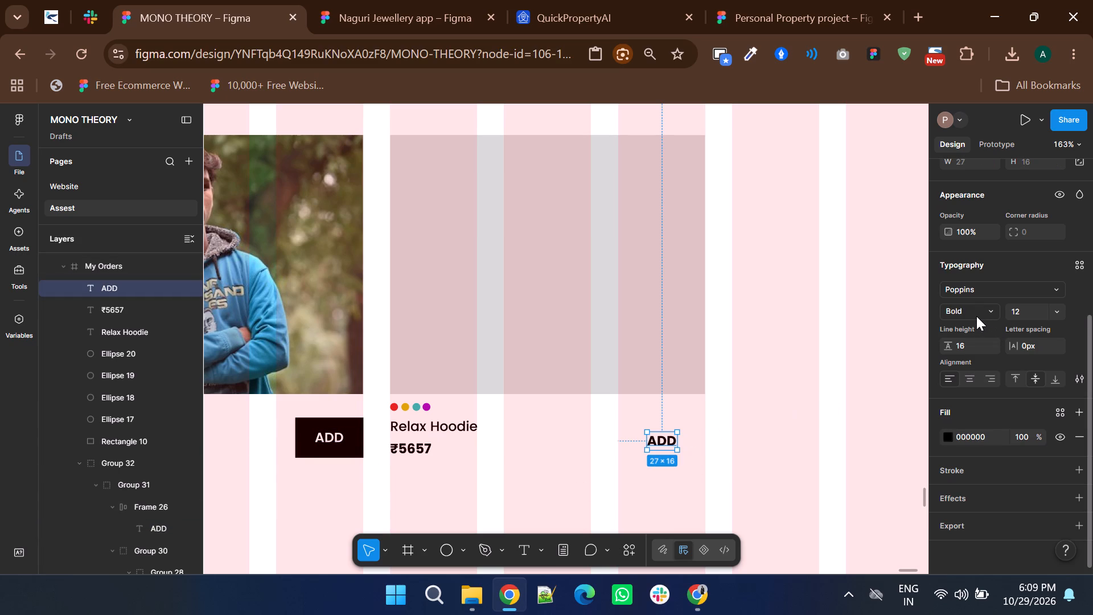
left_click(976, 316)
left_click(973, 300)
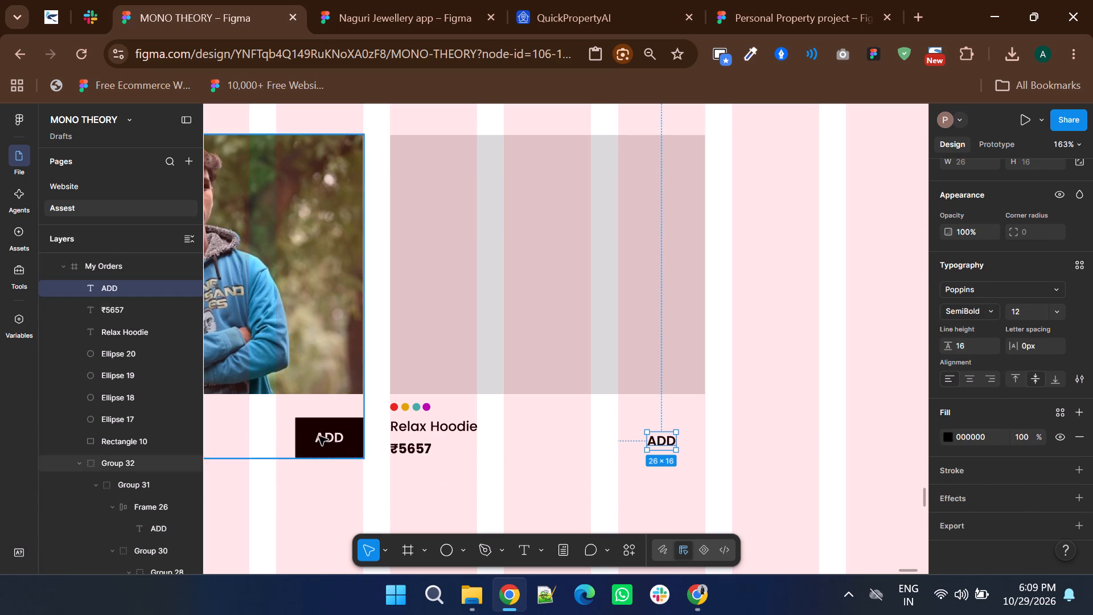
left_click(317, 433, "ctrl")
Wrap the new ADD text in an auto layout frame and give the frame a black 000000 fill.
left_click(656, 444, "ctrl")
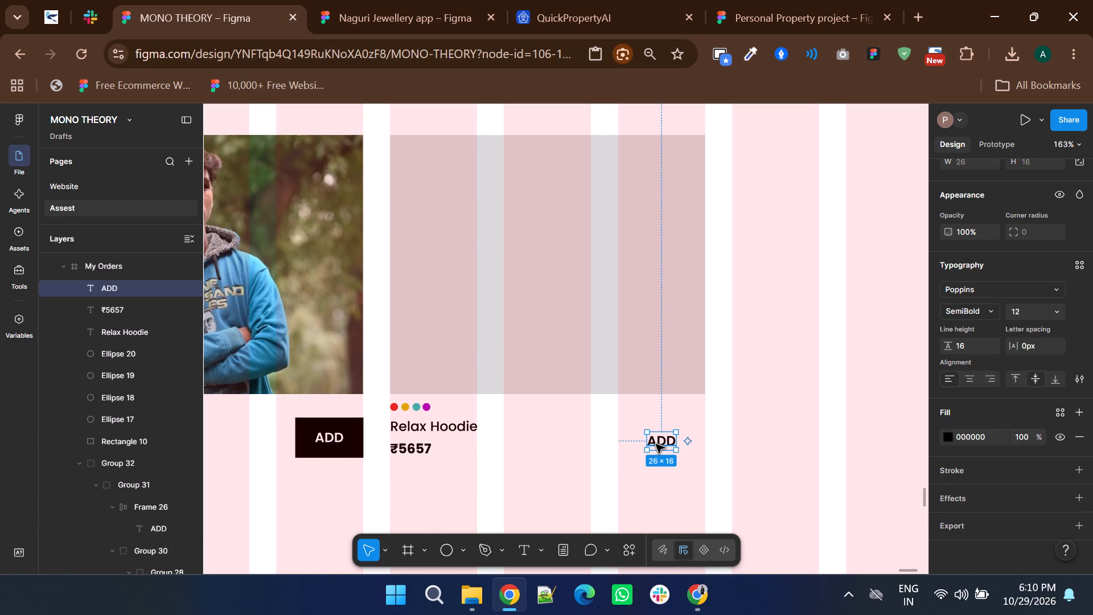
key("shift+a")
double_click(353, 427)
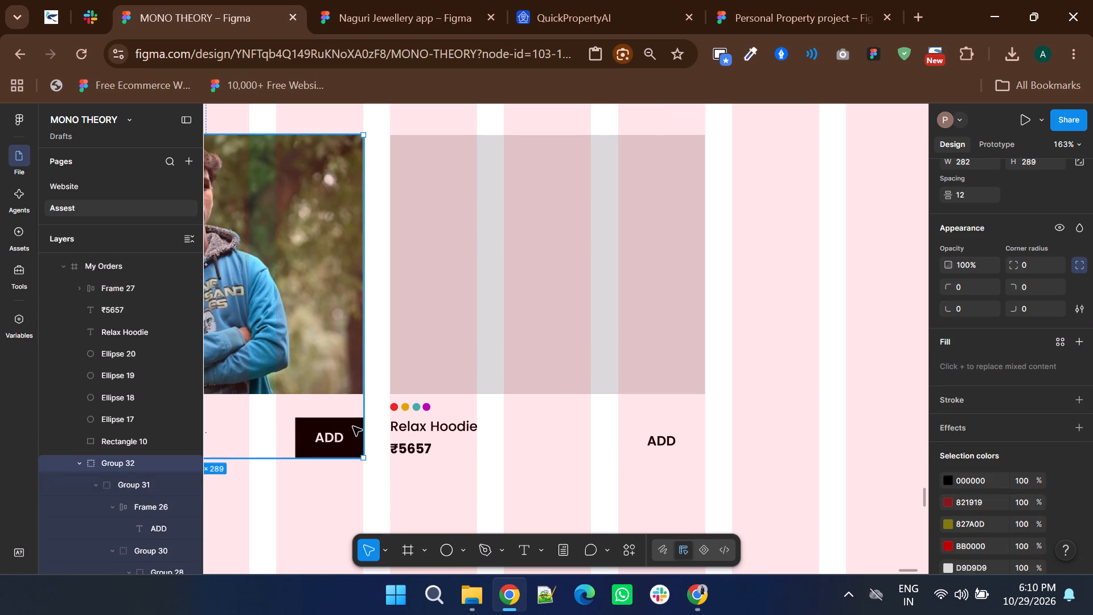
double_click(353, 427)
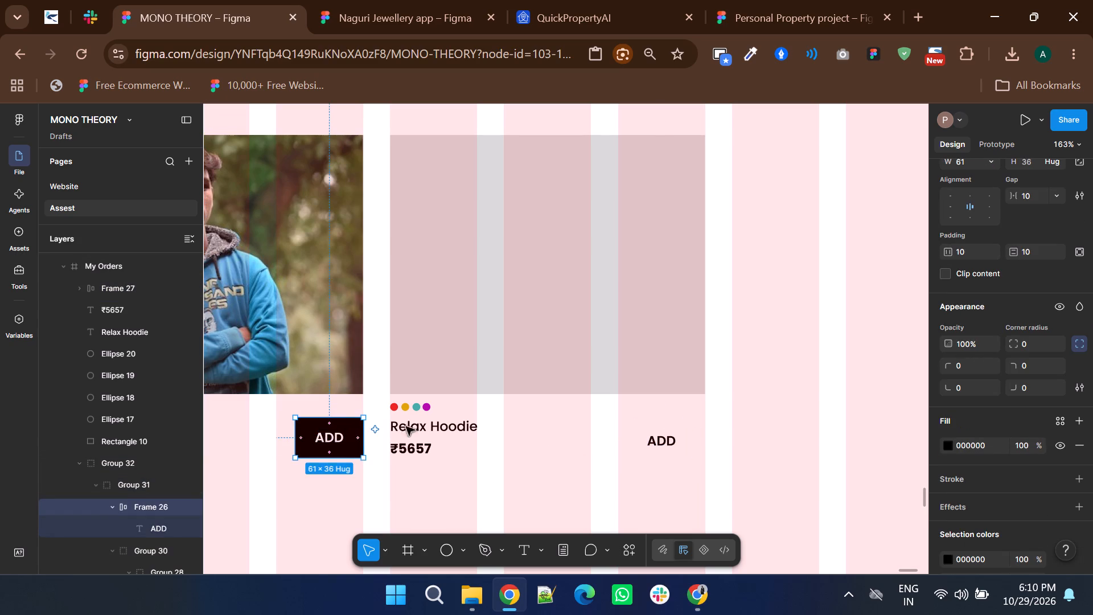
left_click(658, 442)
scroll(987, 401, "down", 1)
left_click(981, 356)
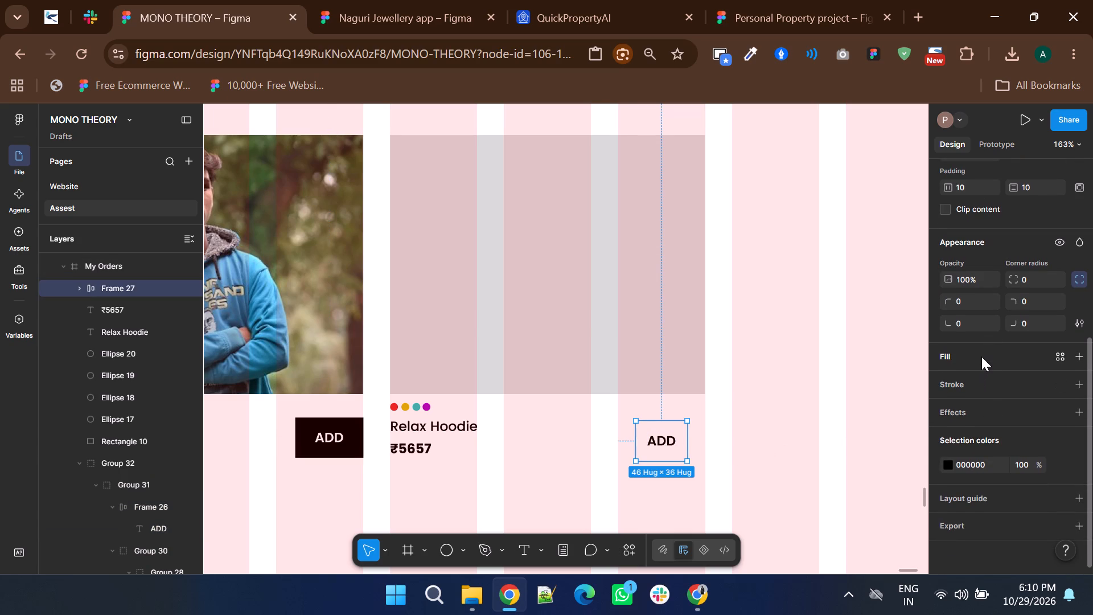
left_click_drag(825, 369, 679, 502)
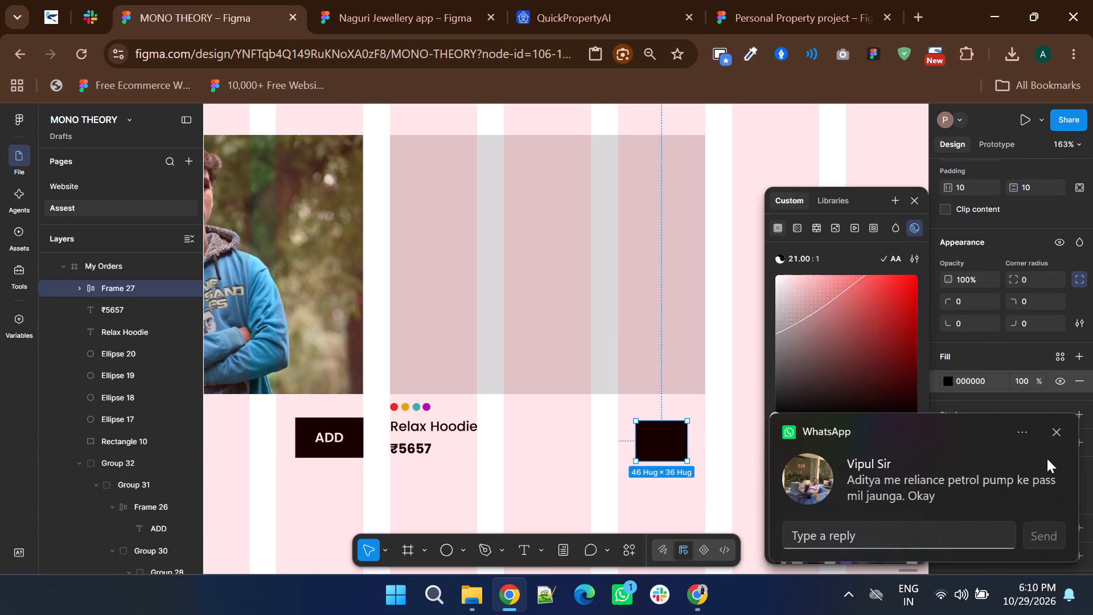
left_click(1053, 424)
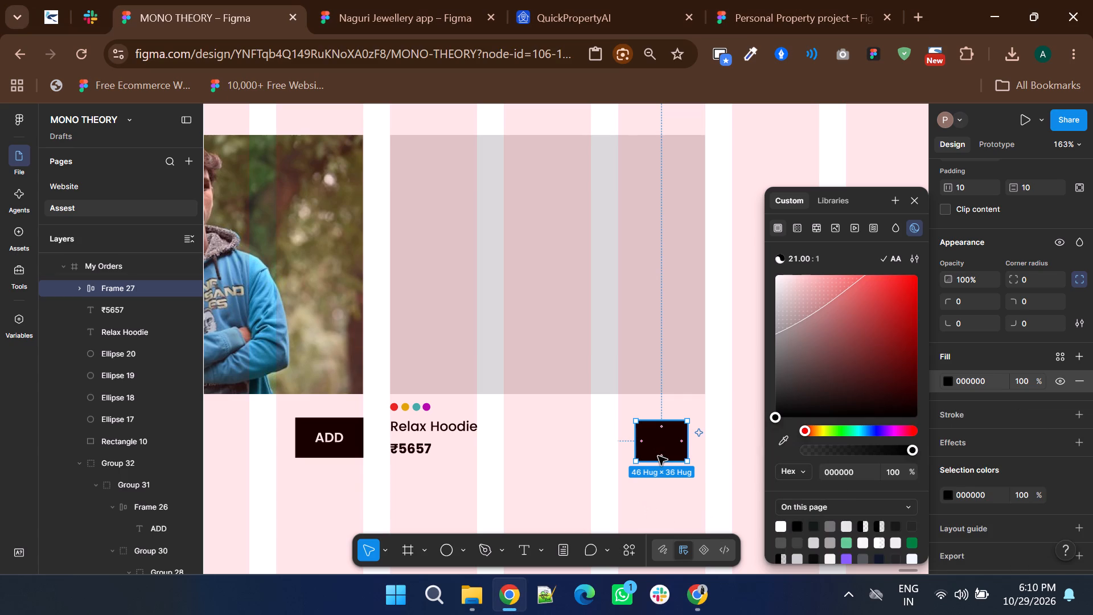
scroll(662, 453, "up", 1, "ctrl")
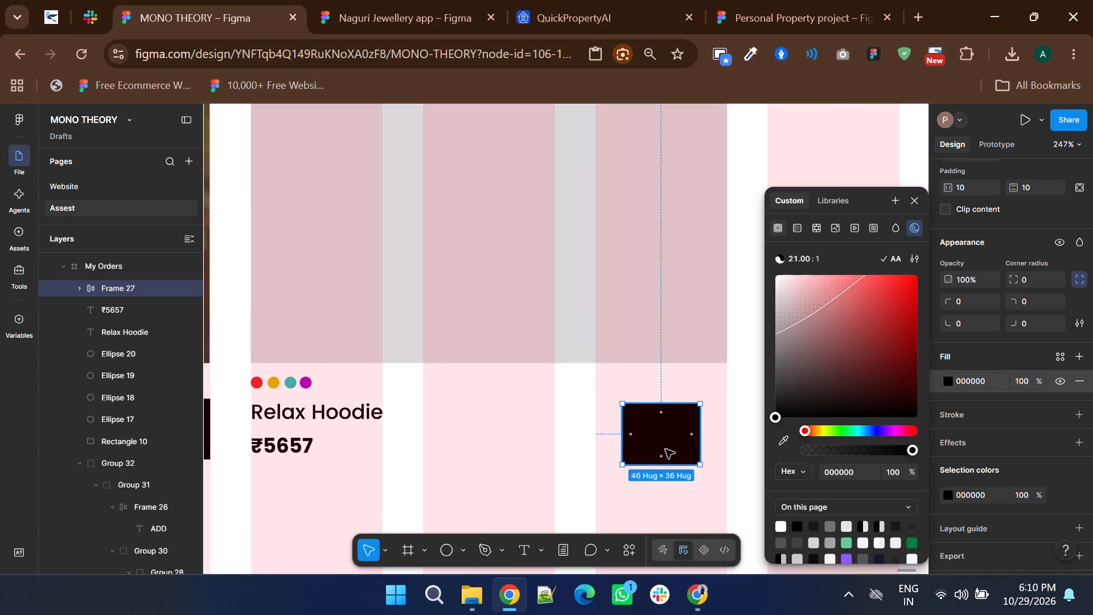
left_click(913, 200)
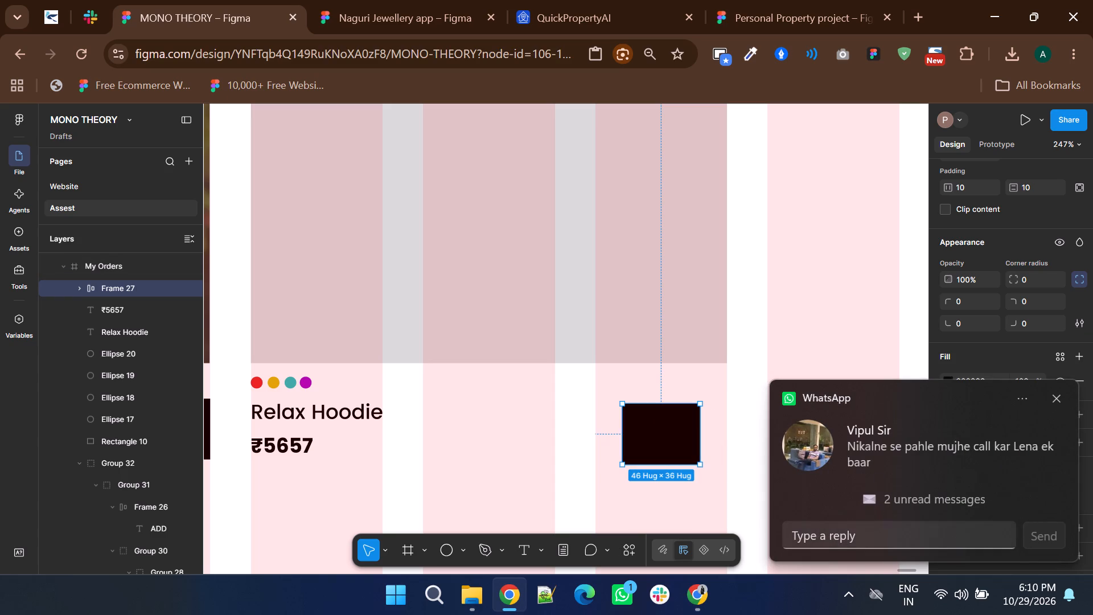
left_click(828, 538)
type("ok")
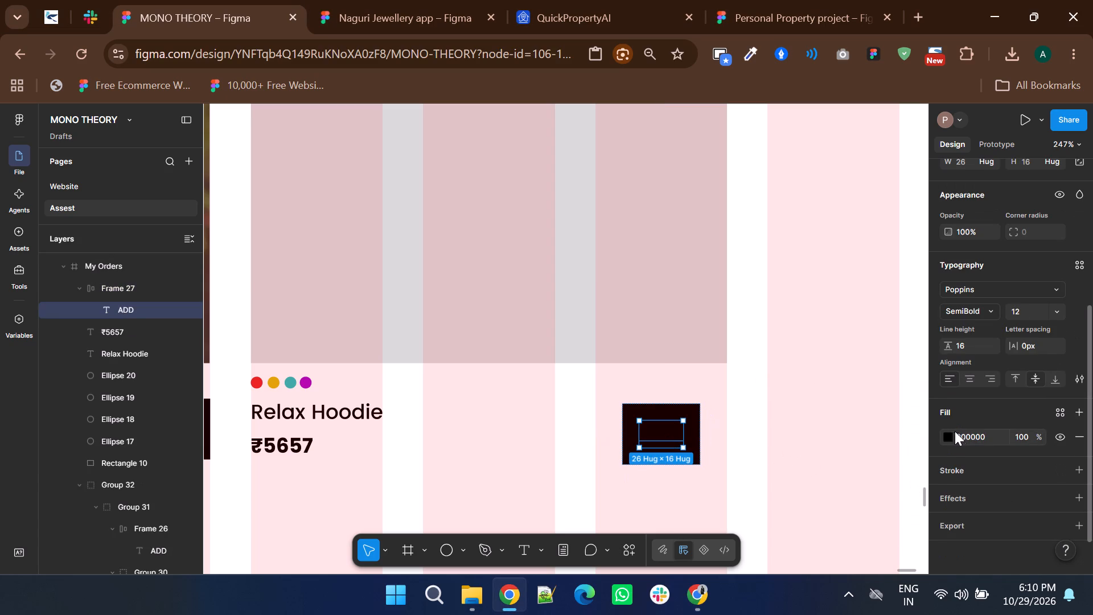
left_click(948, 431)
left_click(947, 432)
left_click_drag(873, 389, 643, 163)
left_click(565, 401)
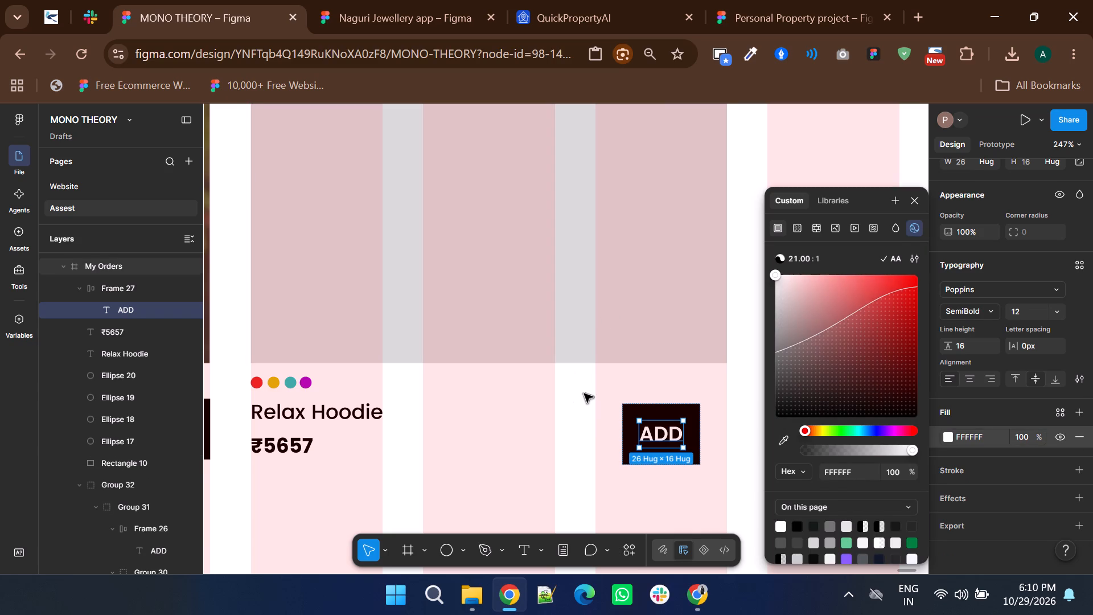
Set the new ADD button frame's width to 61, matching the existing ADD button.
double_click(621, 408)
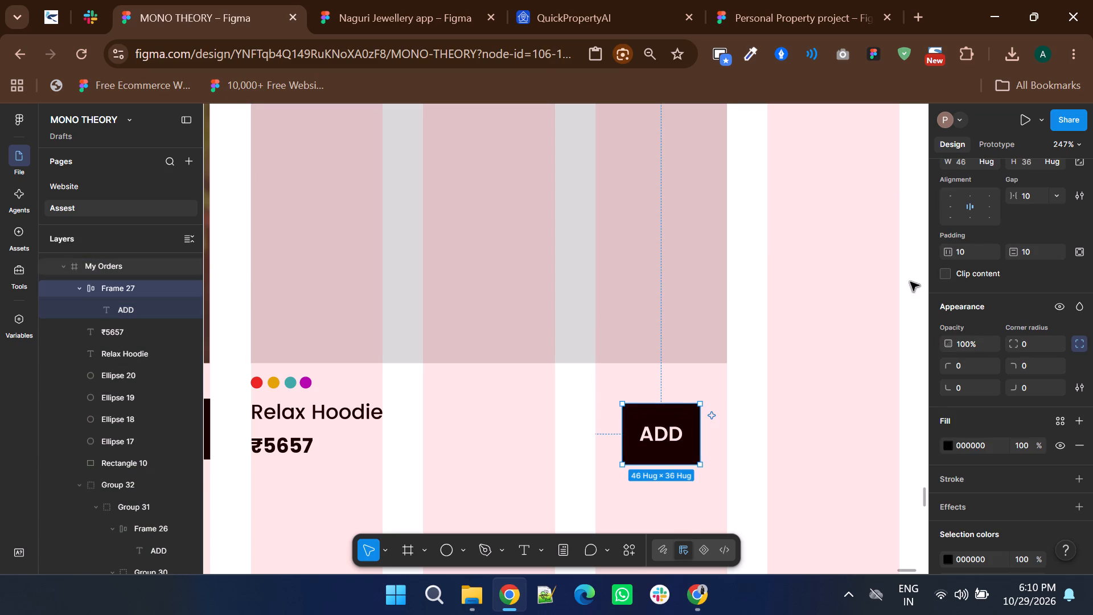
left_click(963, 161)
key("Up")
key("Up")
key("Up")
key("Up")
key("Up")
key("Up")
key("Up")
key("Up")
key("Up")
key("Up")
key("Up")
key("Up")
key("Up")
key("Up")
key("Up")
key("Up")
key("Up")
key("Up")
key("Up")
key("Up")
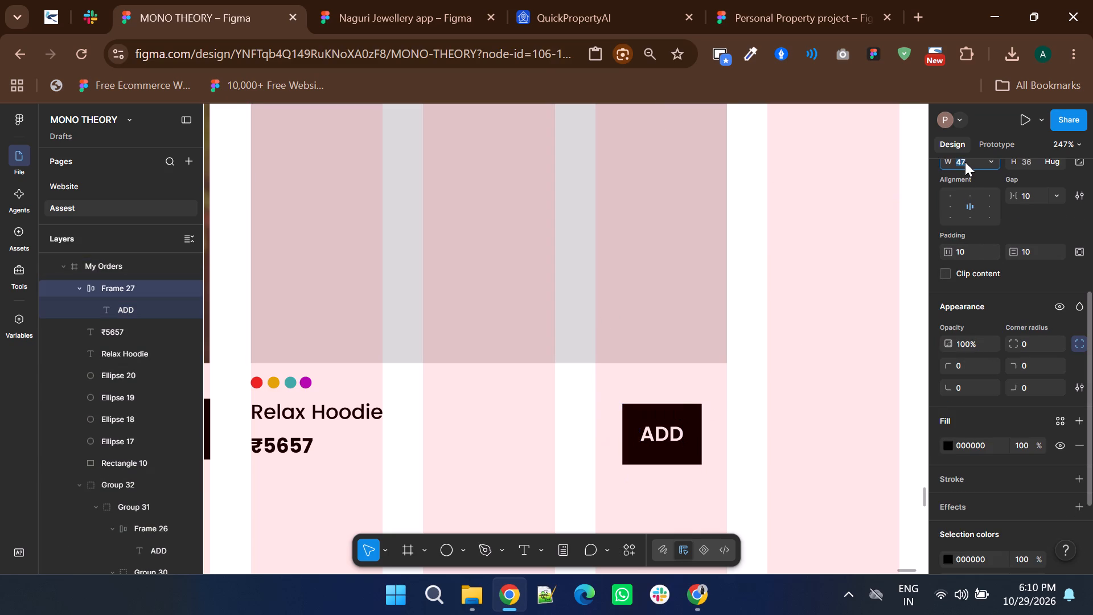
key("Up")
key("Up")
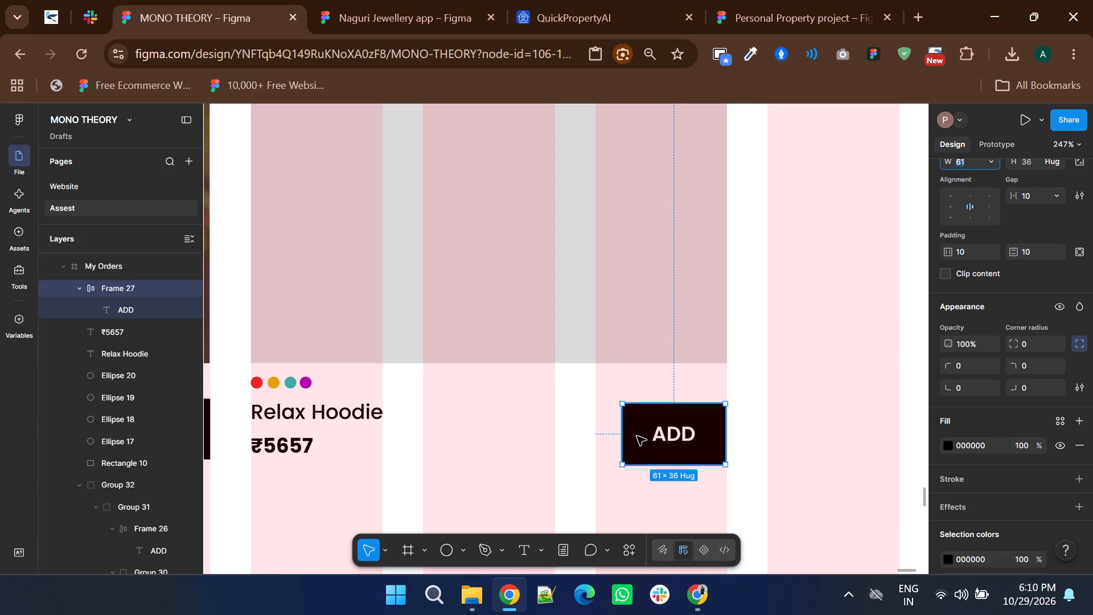
Move the new ADD button slightly up, lining its right edge up with the right edge of the empty image placeholder.
left_click_drag(648, 430, 649, 421)
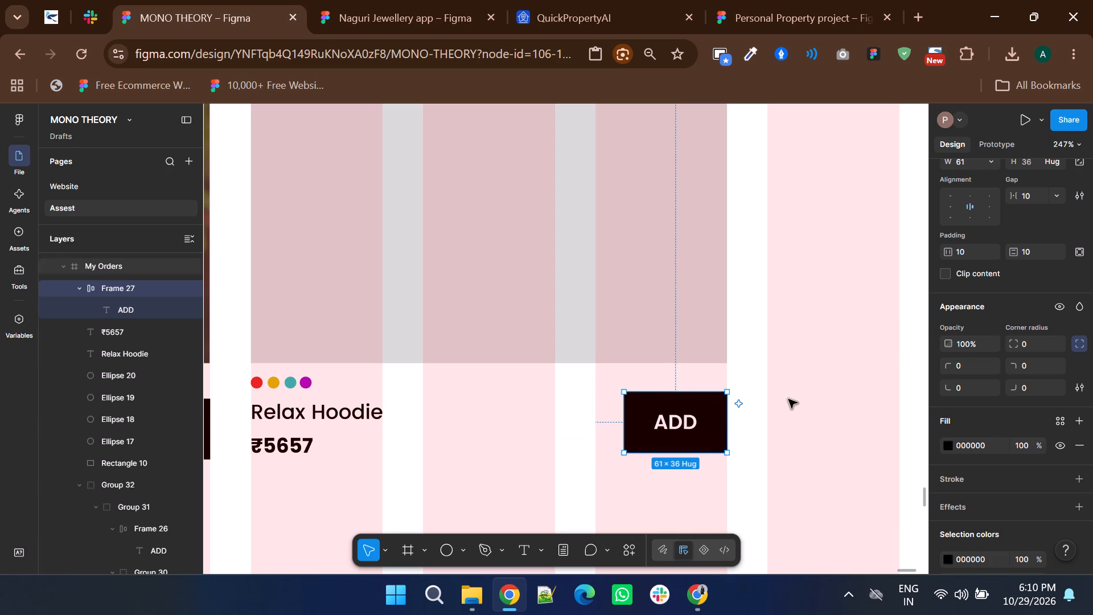
left_click(788, 399)
scroll(788, 399, "down", 1, "ctrl")
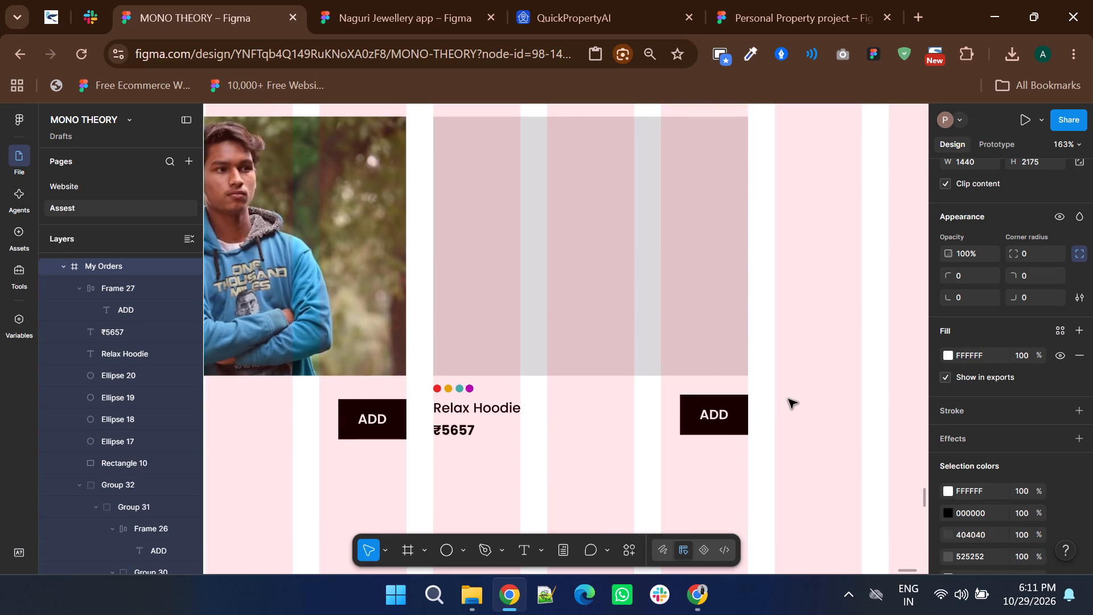
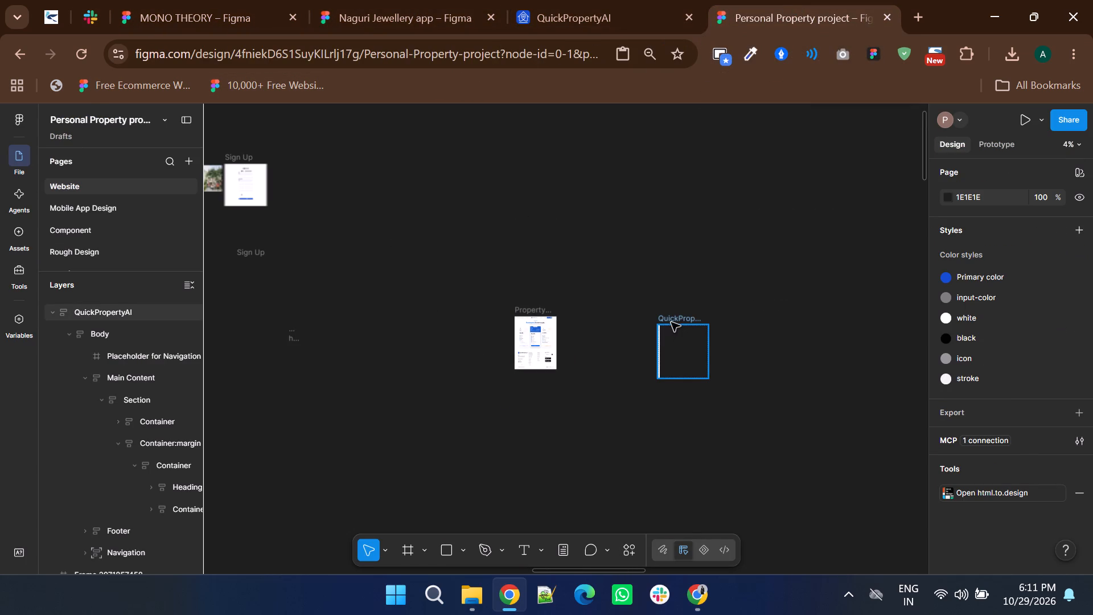
In the Personal Property project file, copy the whole Footer frame of the QuickPropertyAI page design.
scroll(679, 341, "up", 5, "ctrl")
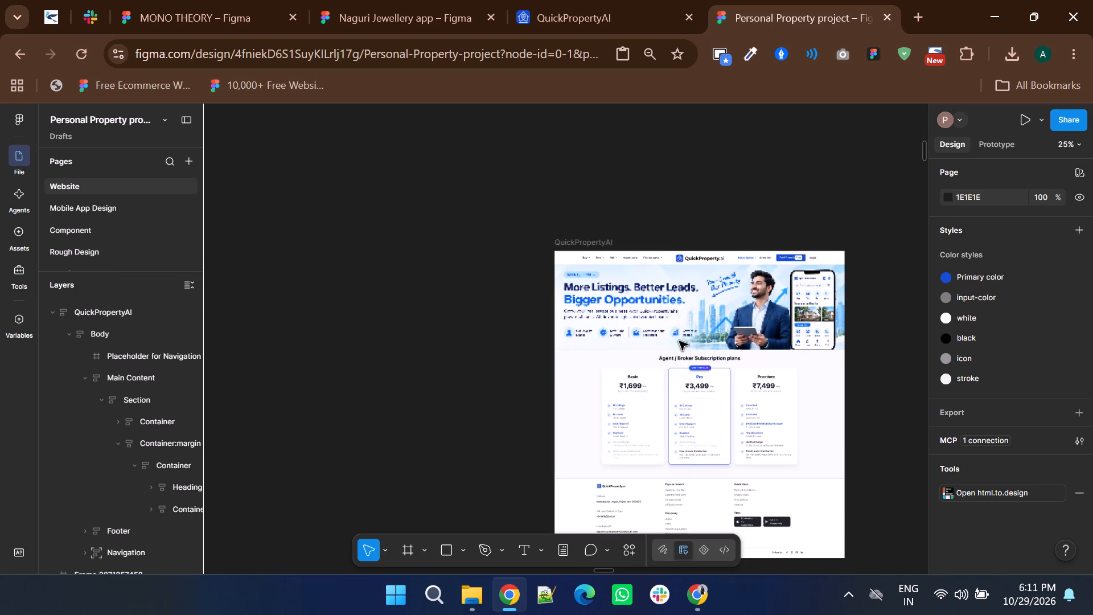
scroll(617, 322, "down", 2)
scroll(701, 363, "up", 3, "ctrl")
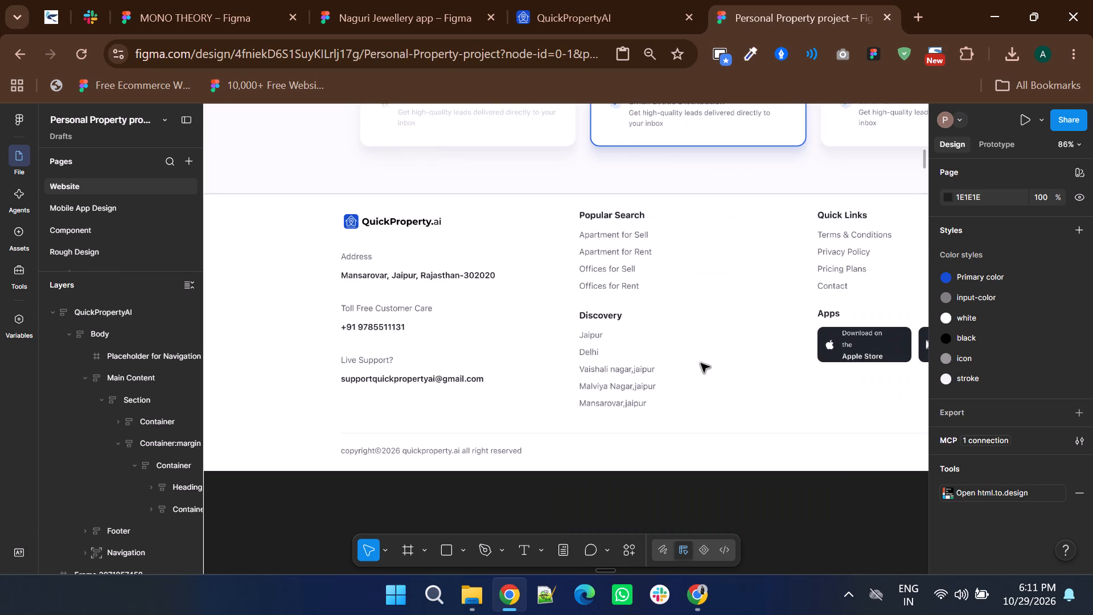
scroll(624, 351, "down", 1, "ctrl")
scroll(684, 360, "down", 2, "ctrl")
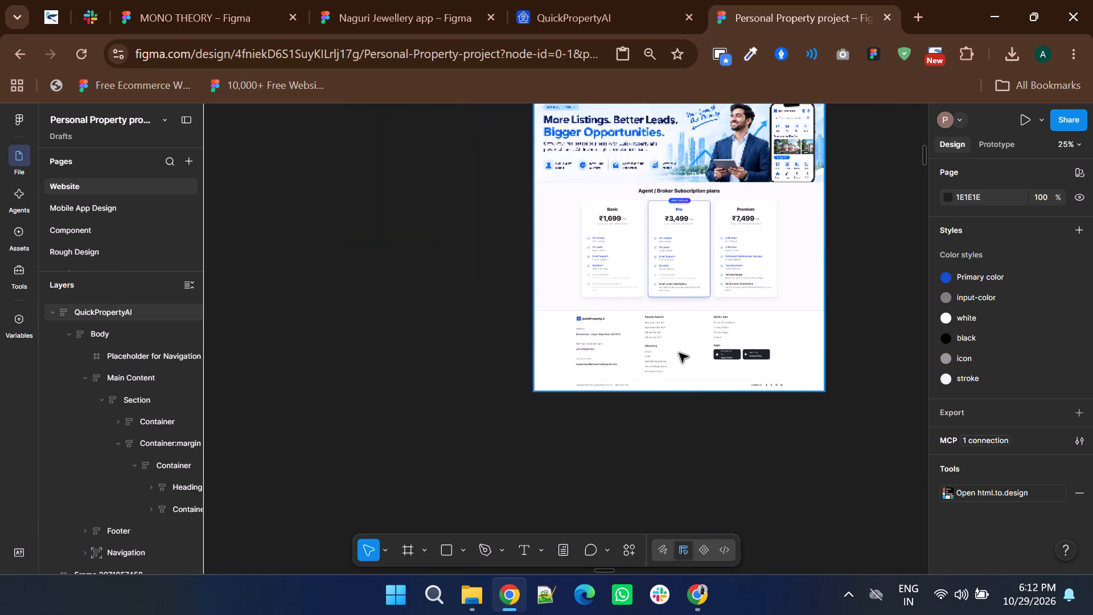
triple_click(679, 353)
left_click(679, 353)
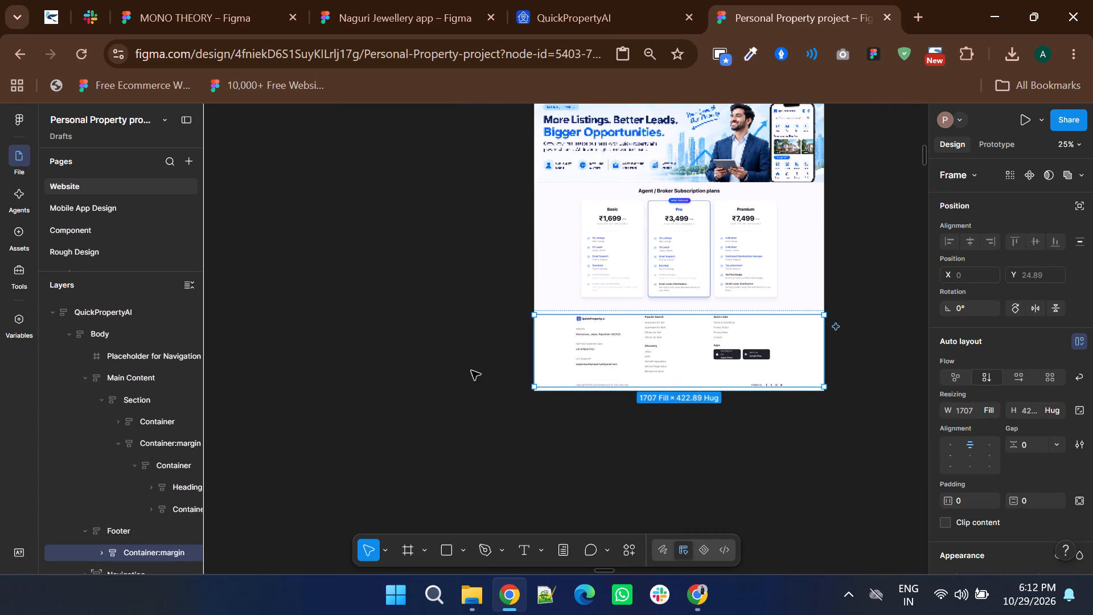
left_click(456, 371)
double_click(601, 341)
double_click(601, 341)
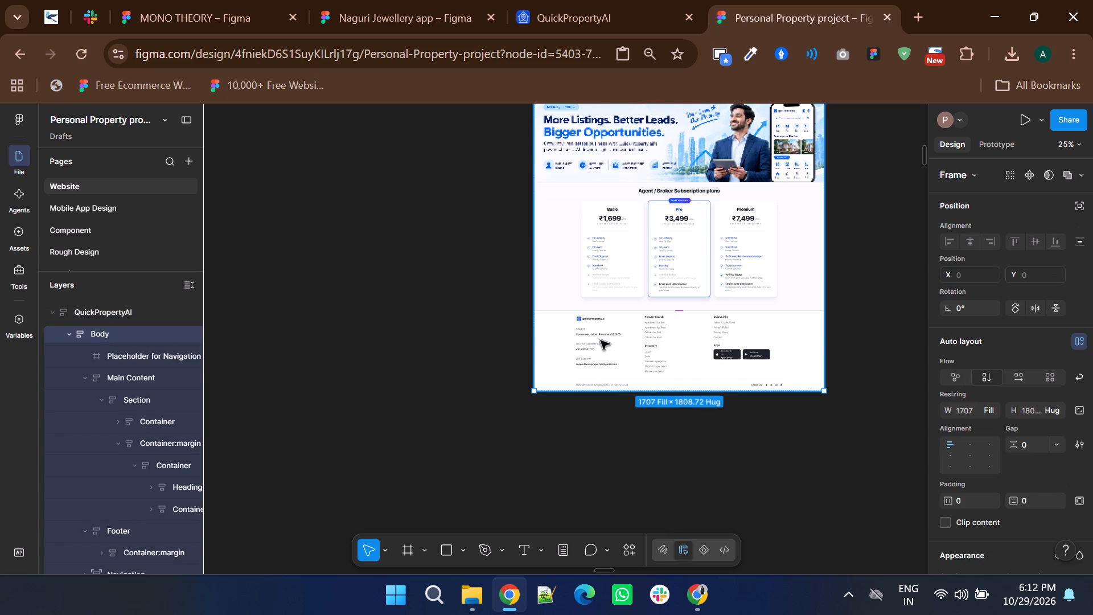
right_click(601, 341)
left_click(628, 163)
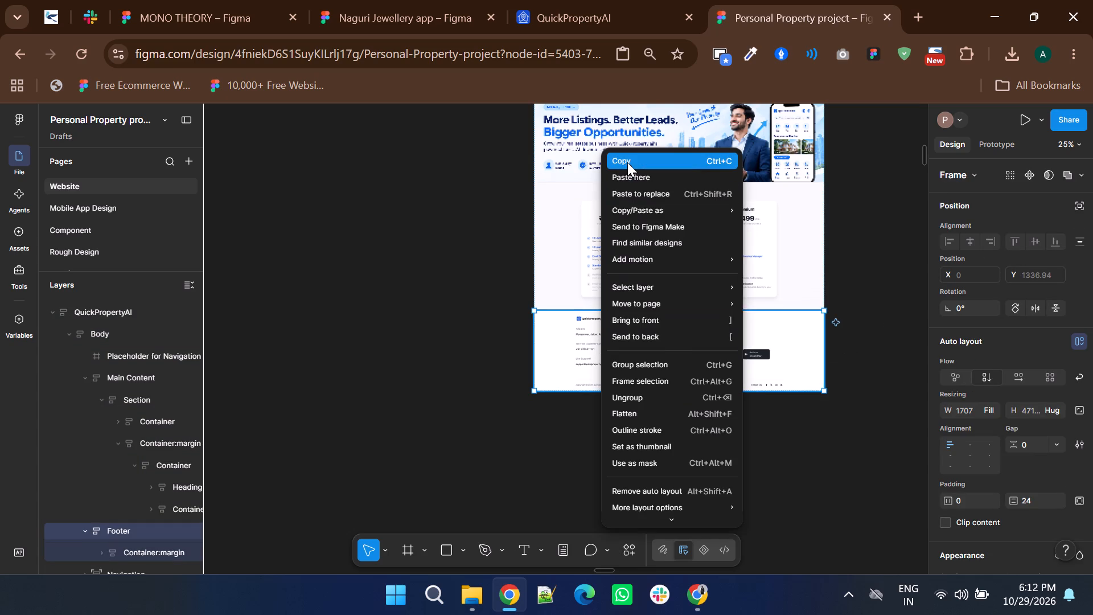
Replace the old footer group on the Property Details Page pricing design with the copied QuickPropertyAI Footer.
scroll(770, 348, "up", 4, "shift")
scroll(710, 366, "up", 4, "shift")
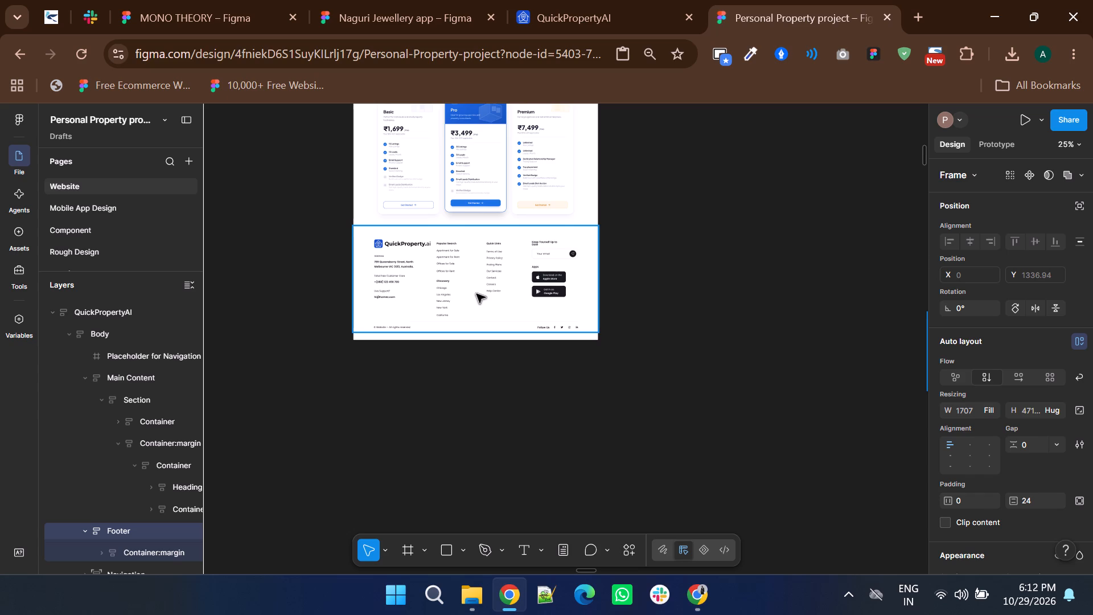
scroll(468, 290, "up", 1, "shift")
scroll(540, 284, "up", 1, "ctrl")
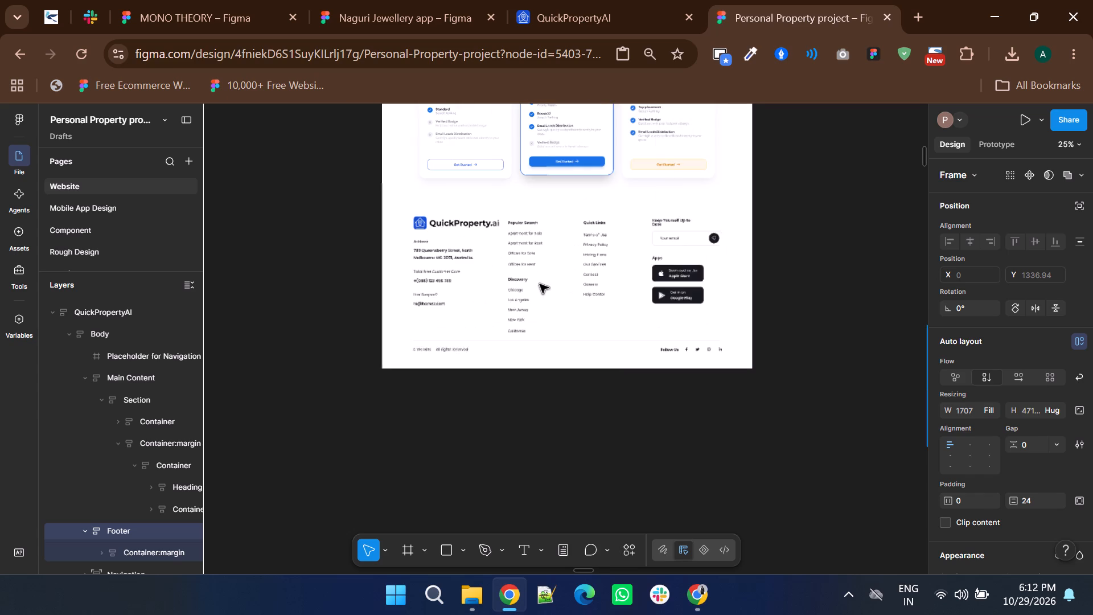
left_click(527, 270)
right_click(527, 270)
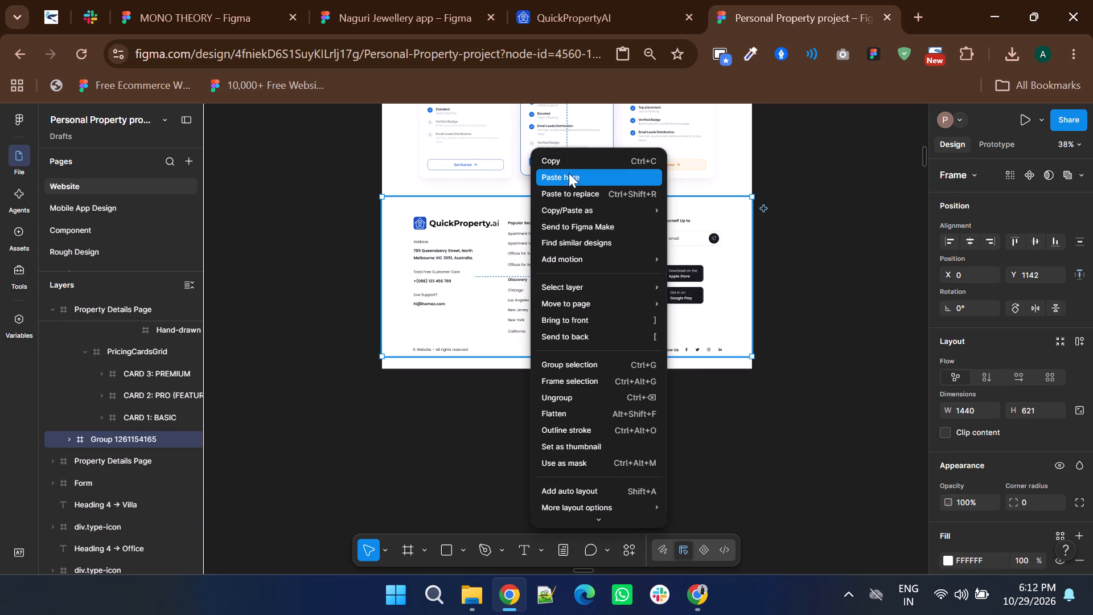
left_click(559, 196)
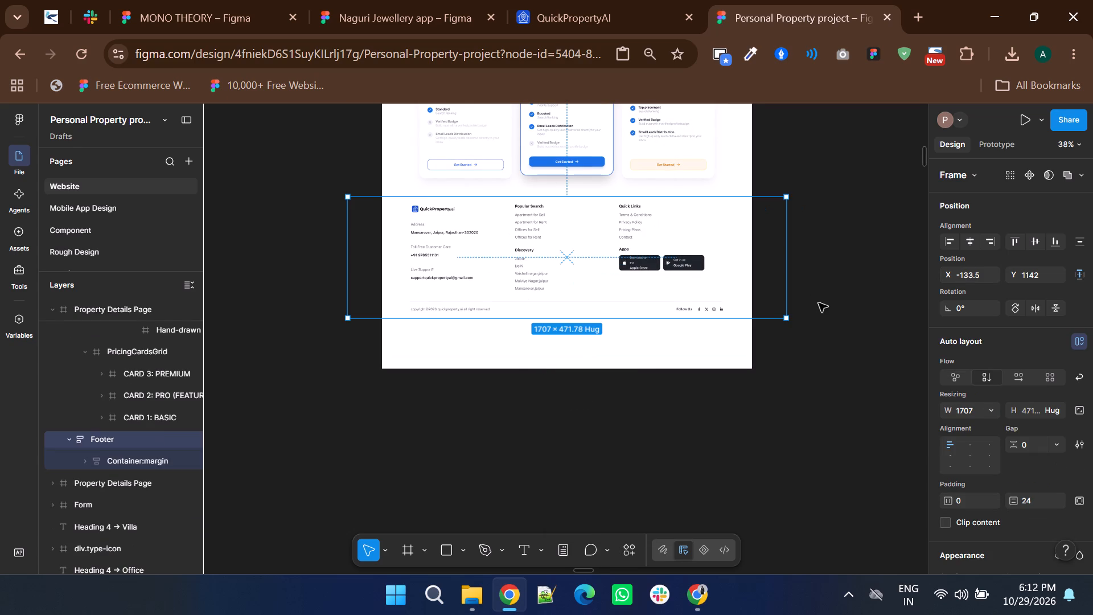
Move the pasted Footer up to Y 1129 and narrow it on both sides to fit the 1440-wide page frame.
left_click(578, 255)
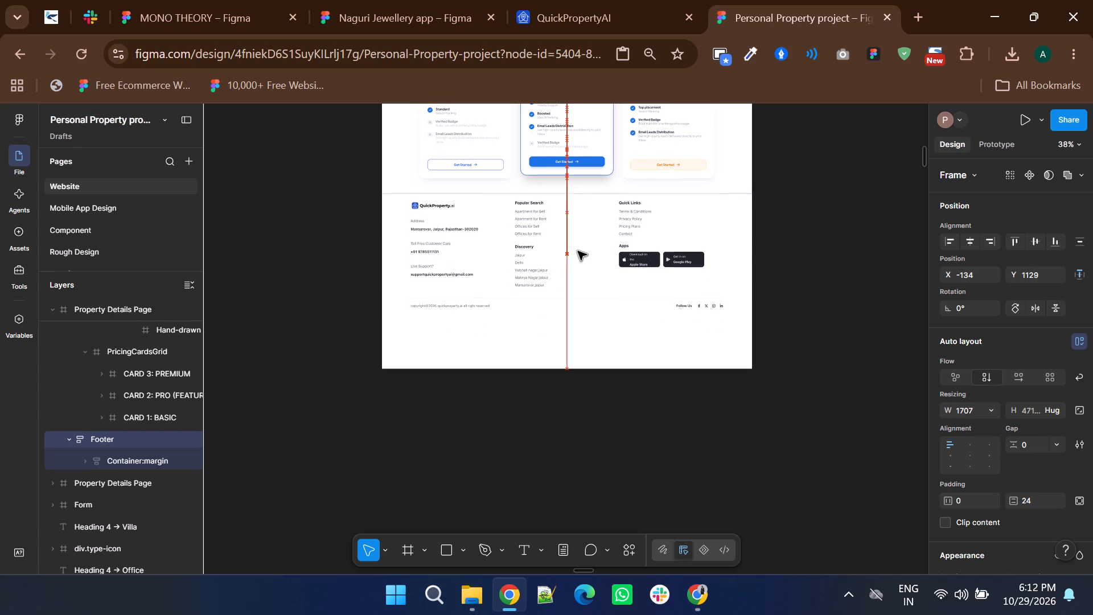
left_click_drag(786, 256, 775, 254)
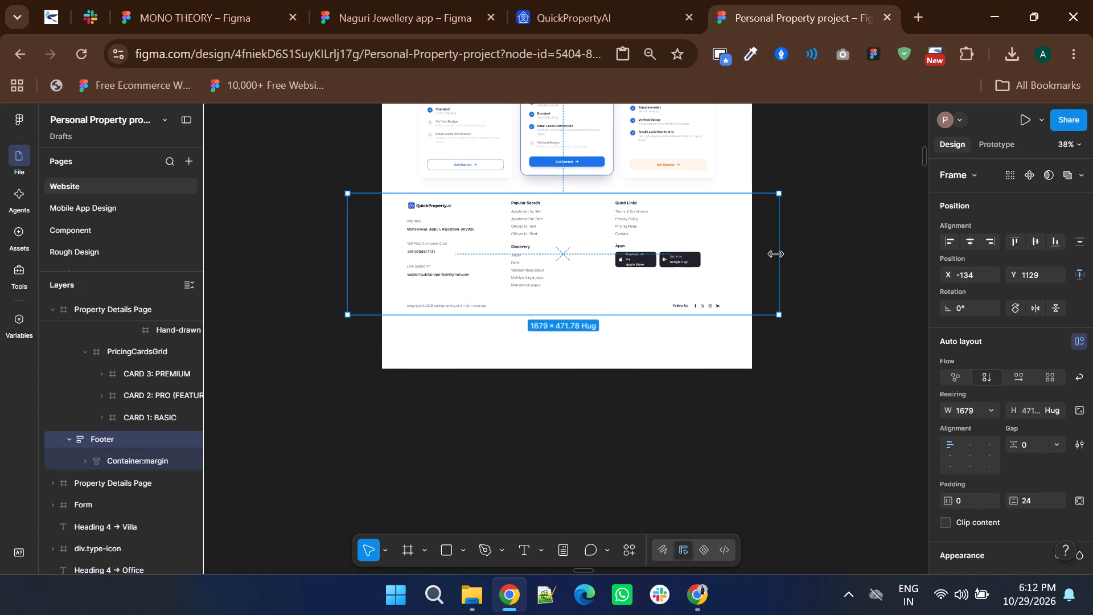
left_click_drag(775, 254, 757, 251)
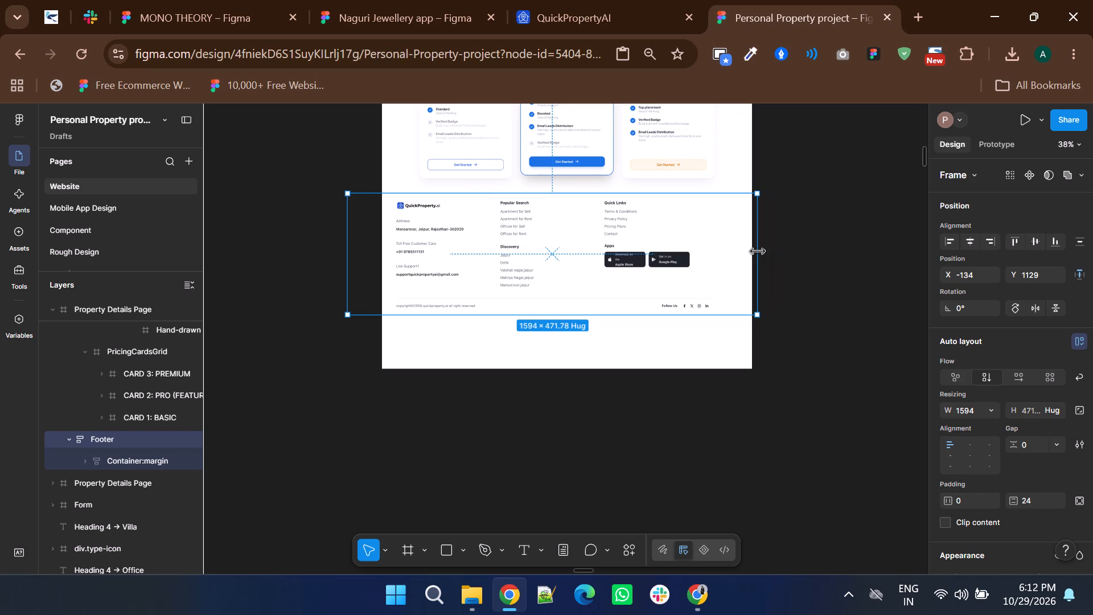
left_click_drag(757, 251, 750, 251)
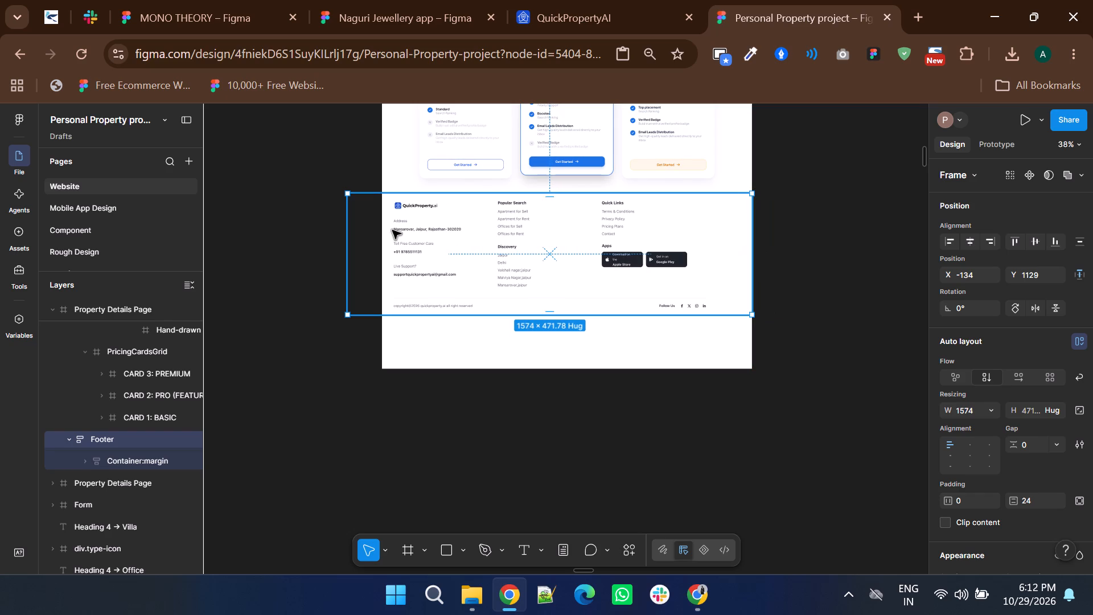
left_click_drag(347, 228, 379, 235)
Shorten the Property Details Page frame to a height of about 1601 so it ends just below the new footer.
left_click(556, 345, "ctrl")
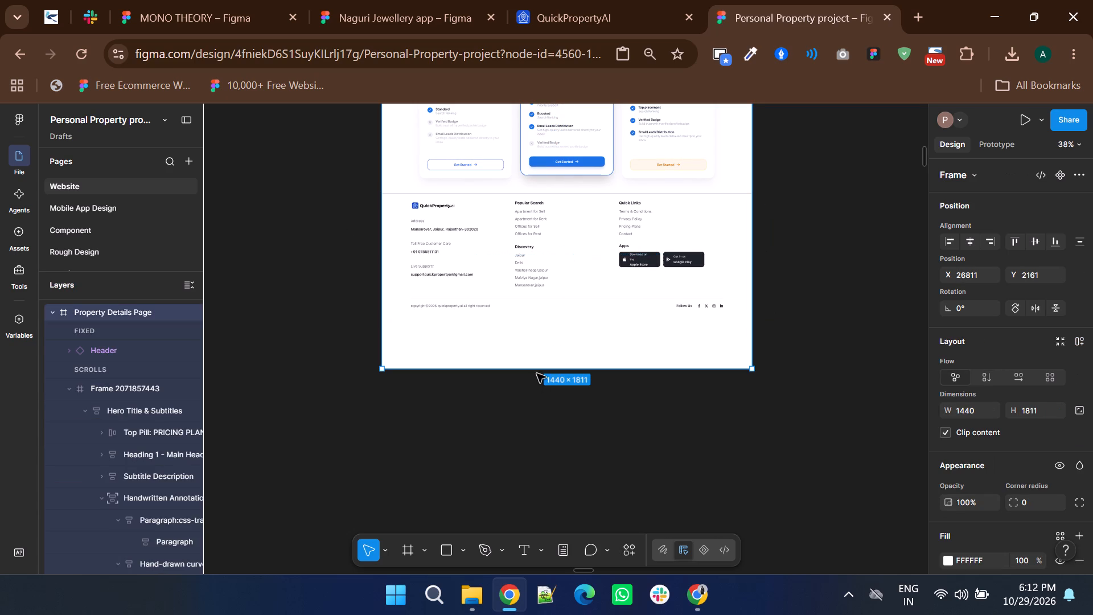
left_click_drag(537, 371, 535, 321)
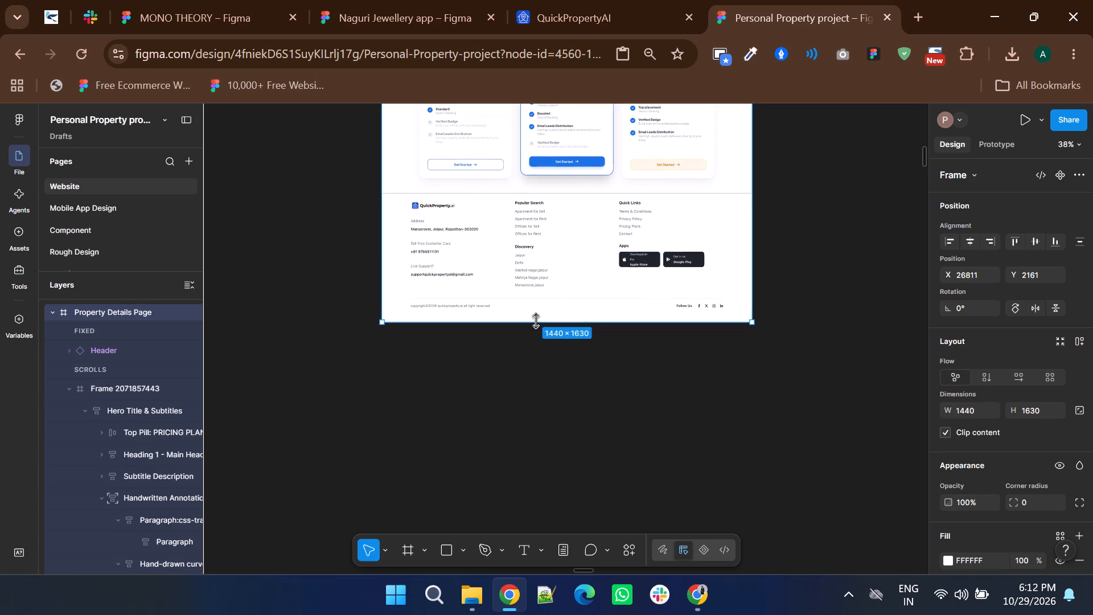
left_click_drag(535, 321, 534, 314)
left_click(524, 363)
Export the Property Details Page frame as a 2x PNG.
scroll(533, 364, "down", 2, "ctrl")
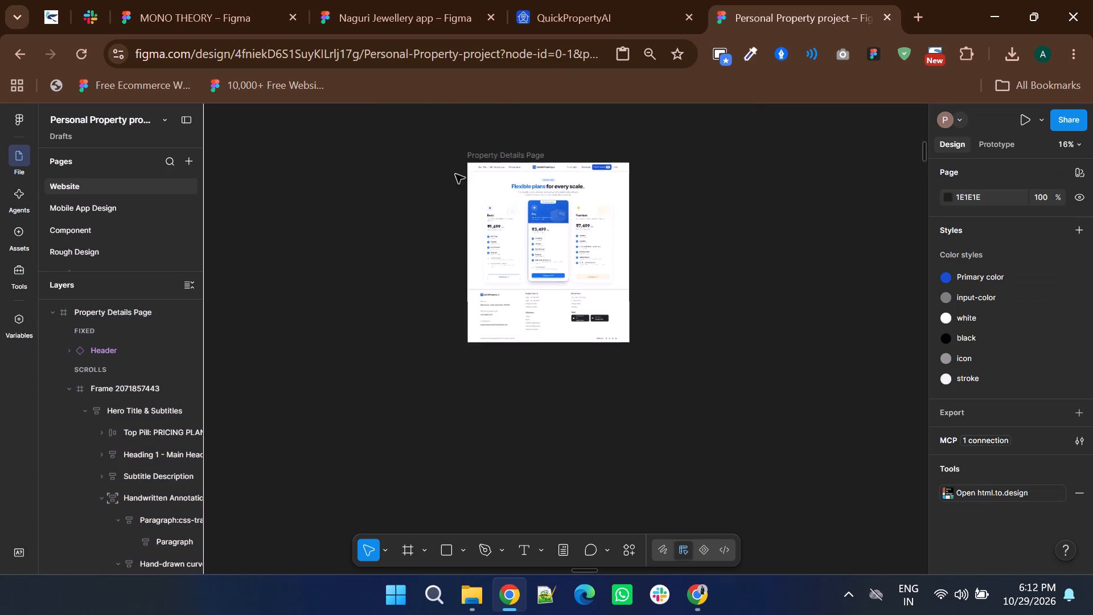
left_click(488, 145)
left_click(488, 154)
scroll(1029, 380, "down", 11)
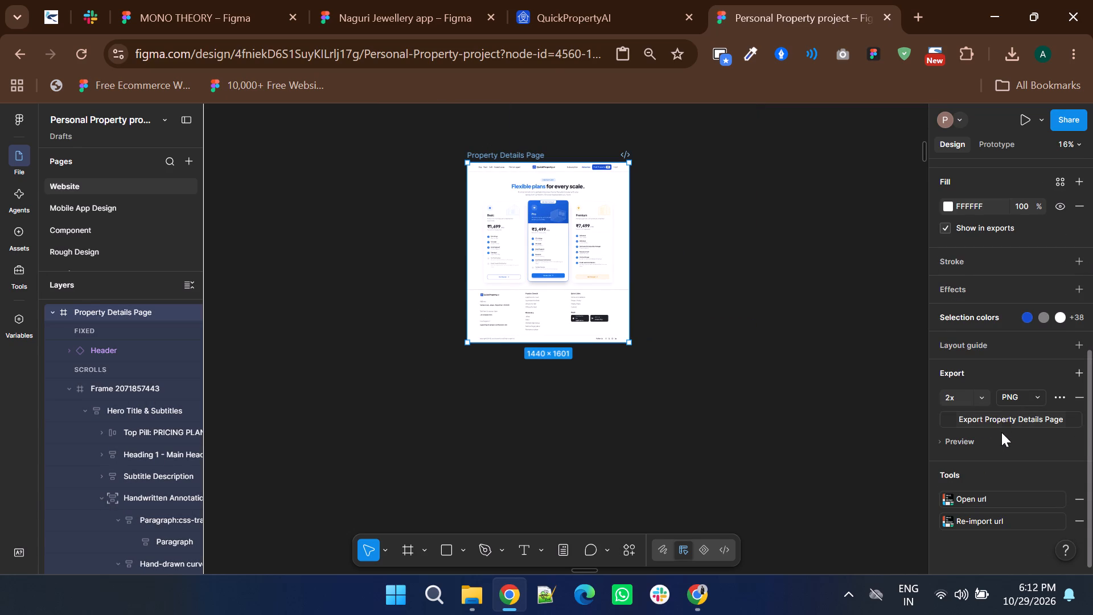
left_click(991, 419)
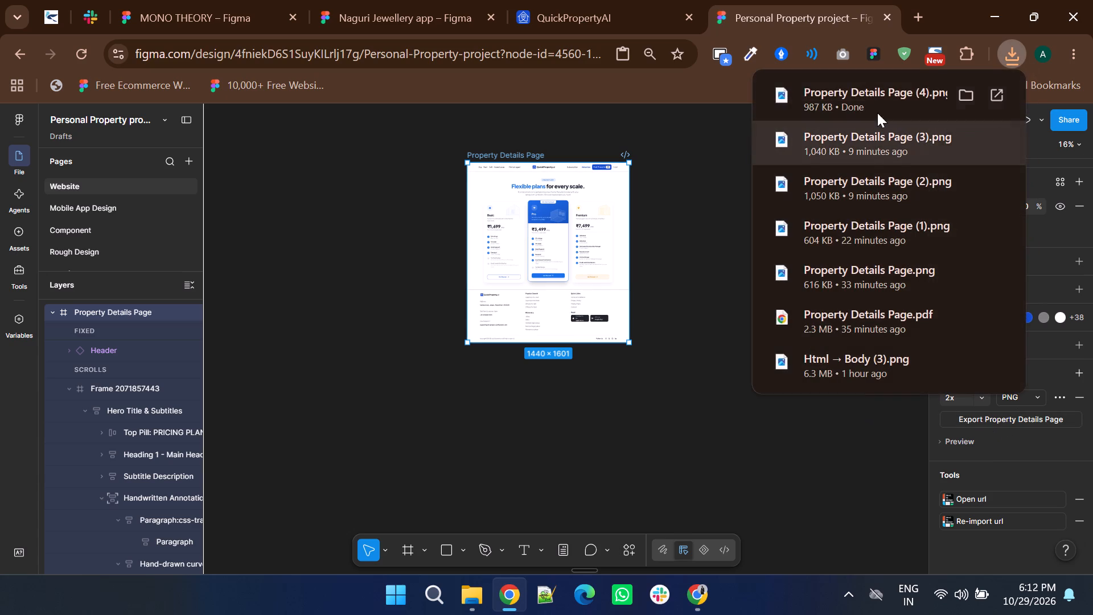
Bring the downloaded Property Details Page (4).png over to Slack for sharing.
left_click_drag(867, 104, 100, 2)
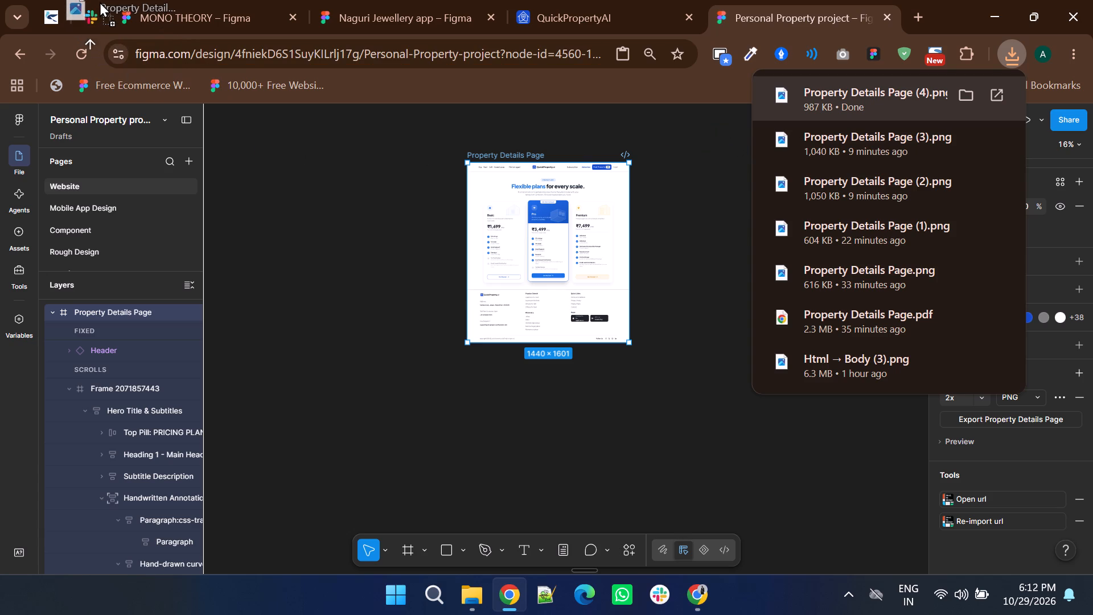
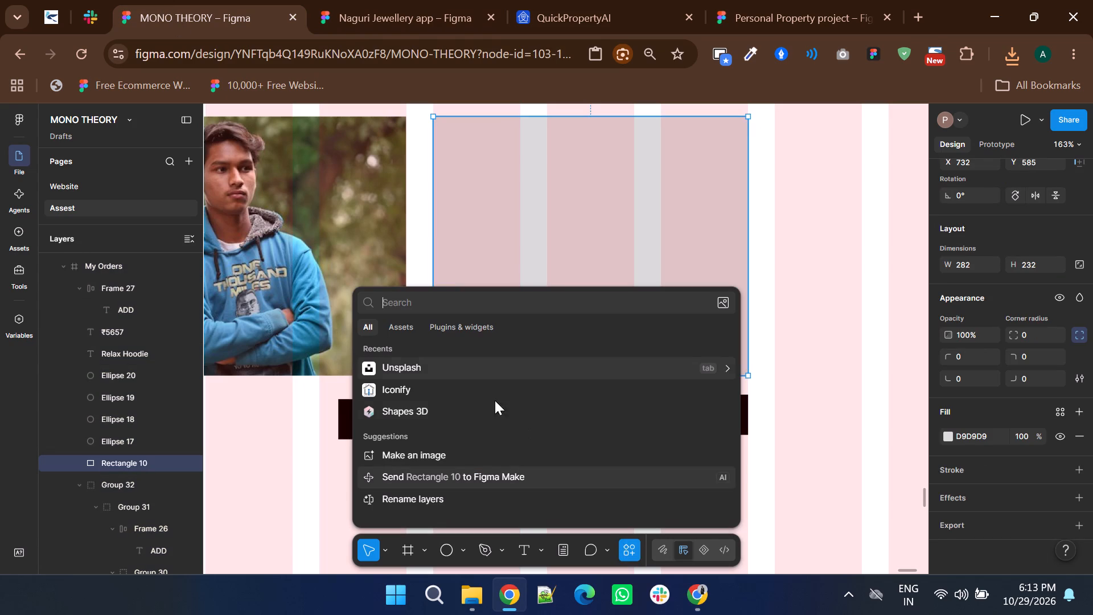
Open Unsplash for the Relax Hoodie card's empty image rectangle and search its photos for "relex hoodie".
left_click(468, 366)
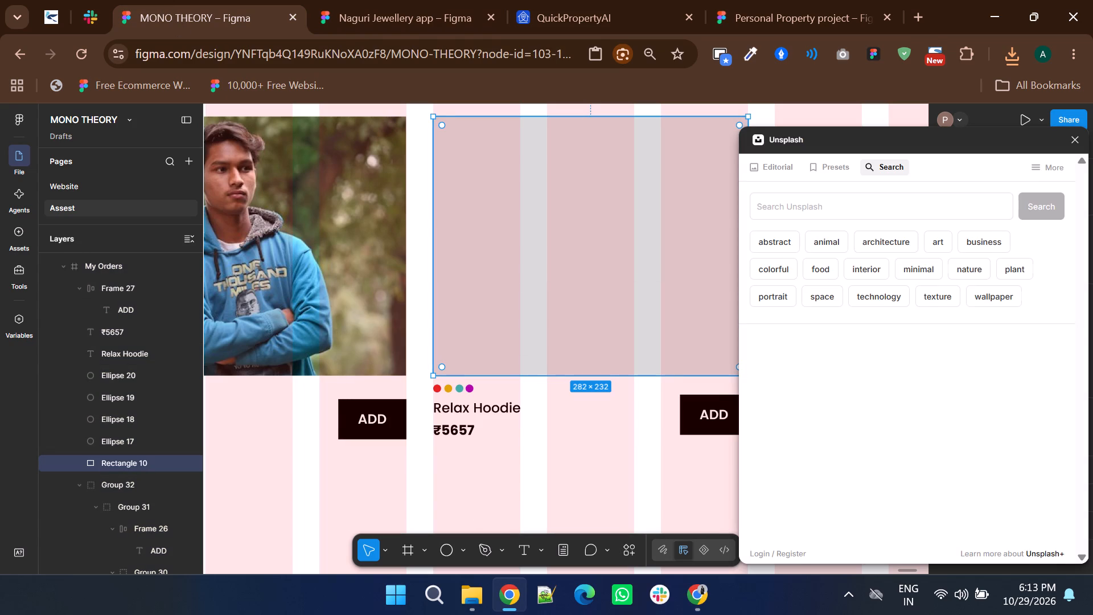
left_click(798, 210)
type("relec")
key("BackSpace")
type("x hooe")
key("BackSpace")
type("dei")
key("BackSpace")
key("BackSpace")
key("i")
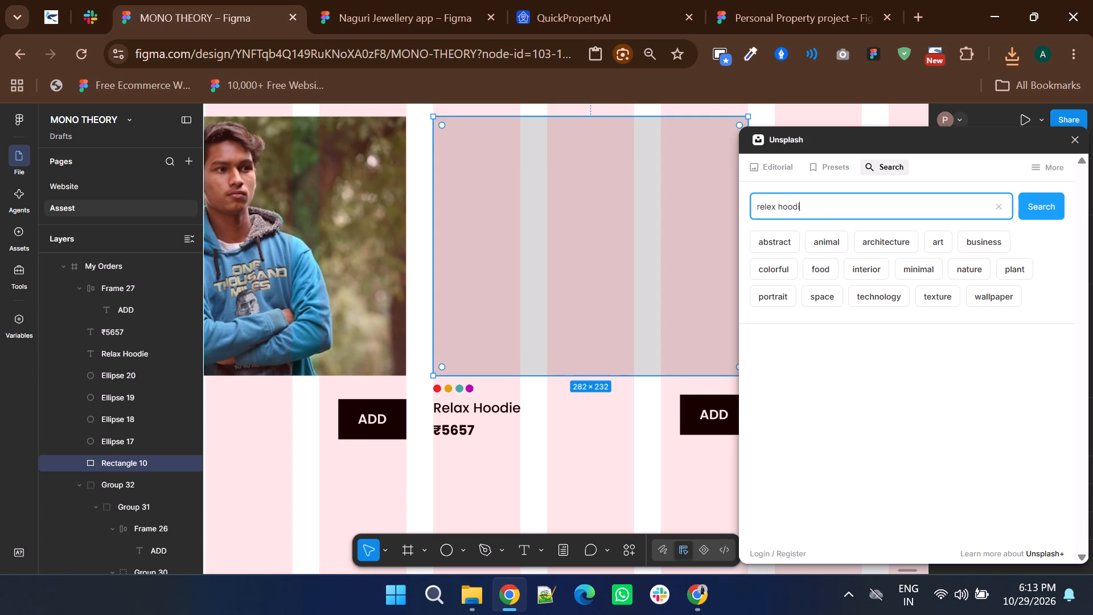
key("BackSpace")
type("ei")
key("Return")
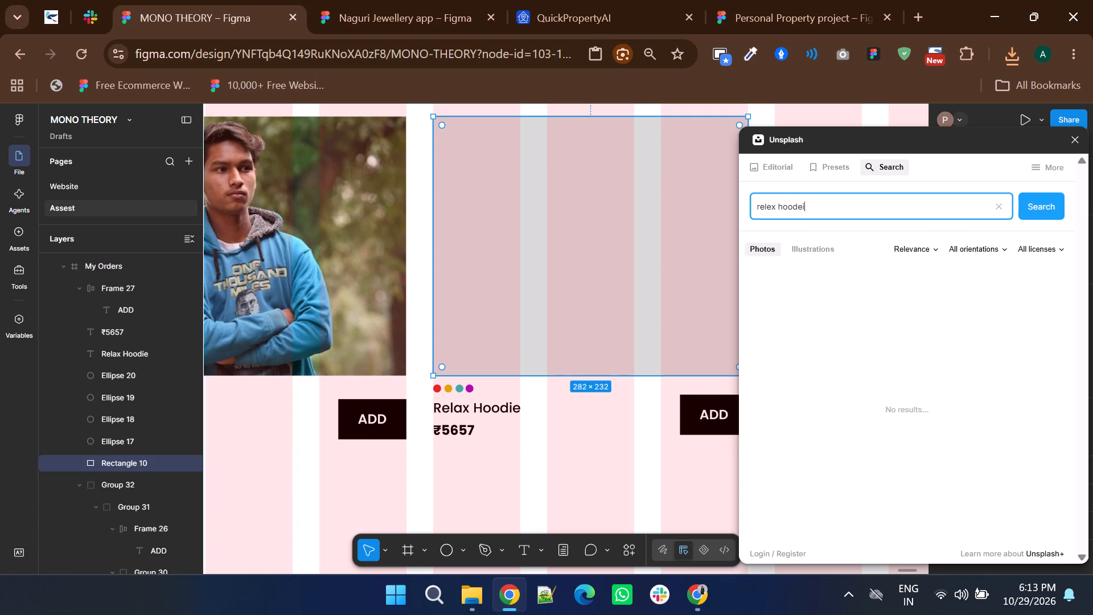
key("BackSpace")
key("BackSpace")
type("ue")
key("Return")
key("BackSpace")
key("BackSpace")
type("ie")
key("Return")
Change the Unsplash photo search to "looze hoodie".
left_click(776, 209)
key("BackSpace")
key("BackSpace")
key("BackSpace")
key("BackSpace")
key("BackSpace")
key("BackSpace")
key("BackSpace")
key("BackSpace")
key("BackSpace")
key("BackSpace")
key("l")
key("o")
key("s")
key("BackSpace")
key("o")
type("ze")
key("Return")
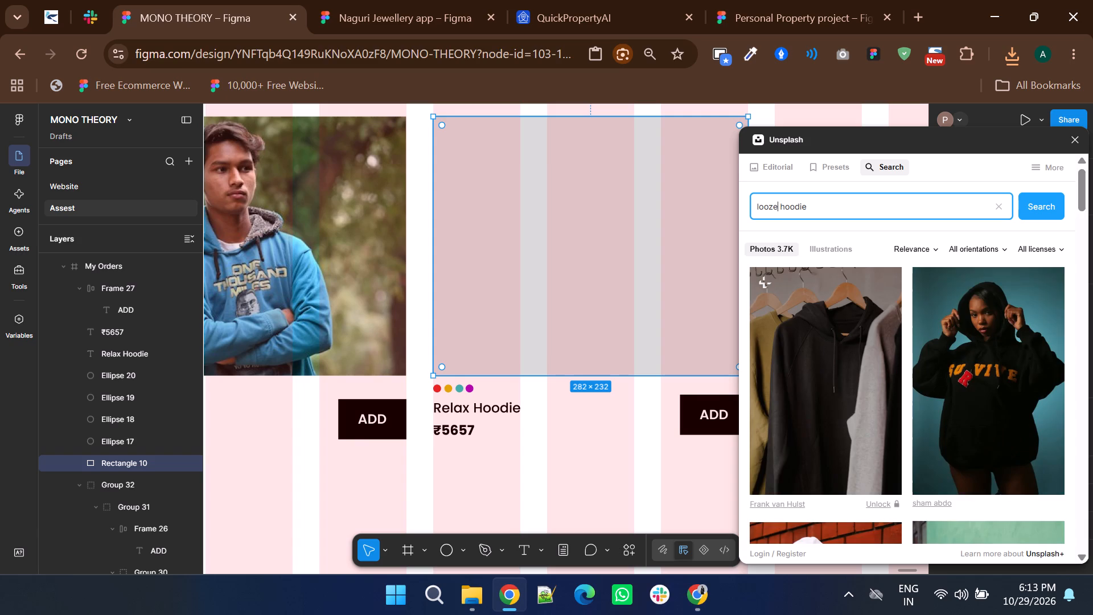
Fill the Relax Hoodie card's image rectangle with the photo of a person in a dark green hoodie and close Unsplash.
scroll(864, 354, "down", 1)
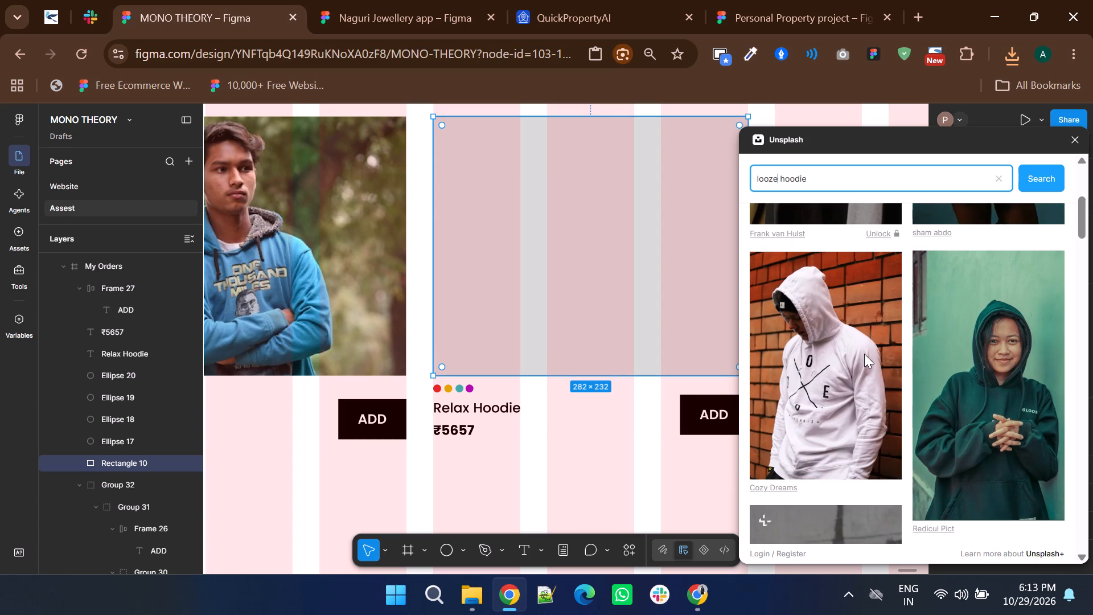
scroll(864, 354, "down", 1)
scroll(864, 354, "up", 1)
left_click(990, 337)
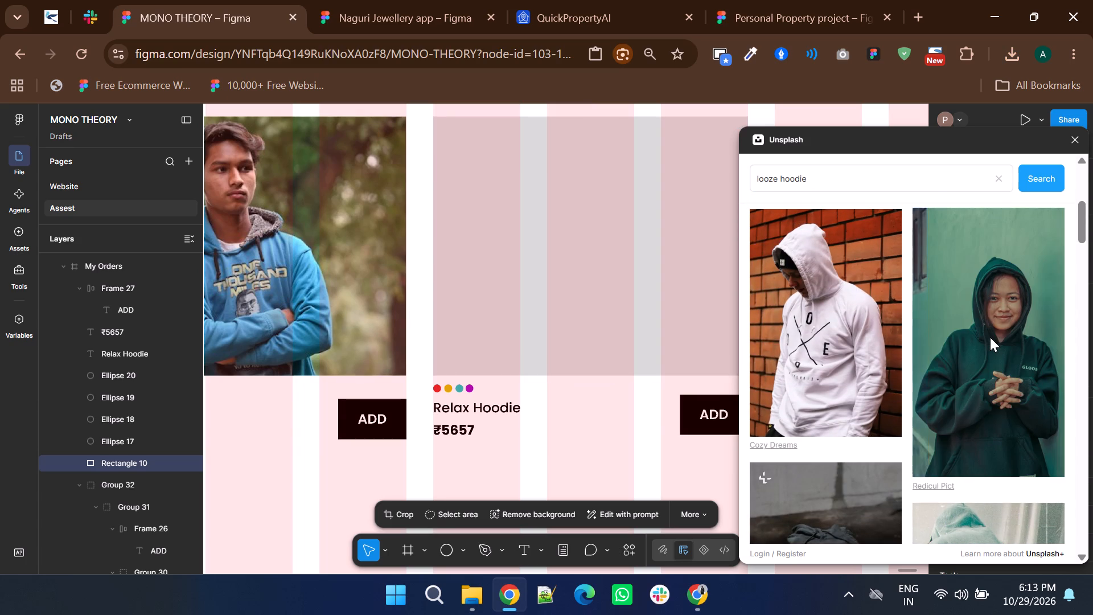
scroll(562, 304, "down", 2, "ctrl")
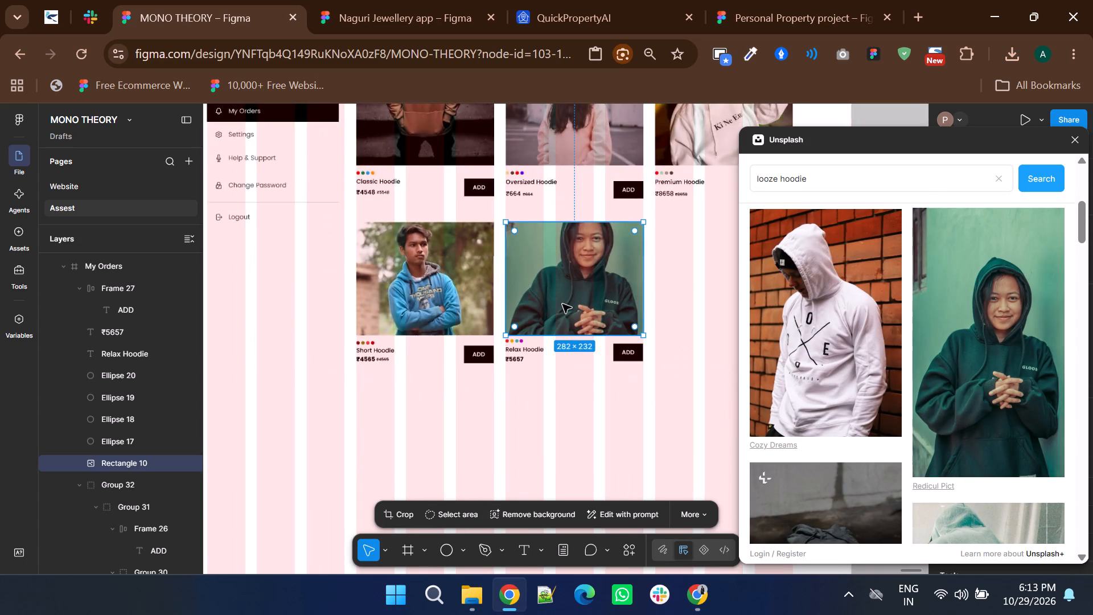
scroll(562, 304, "down", 1, "ctrl")
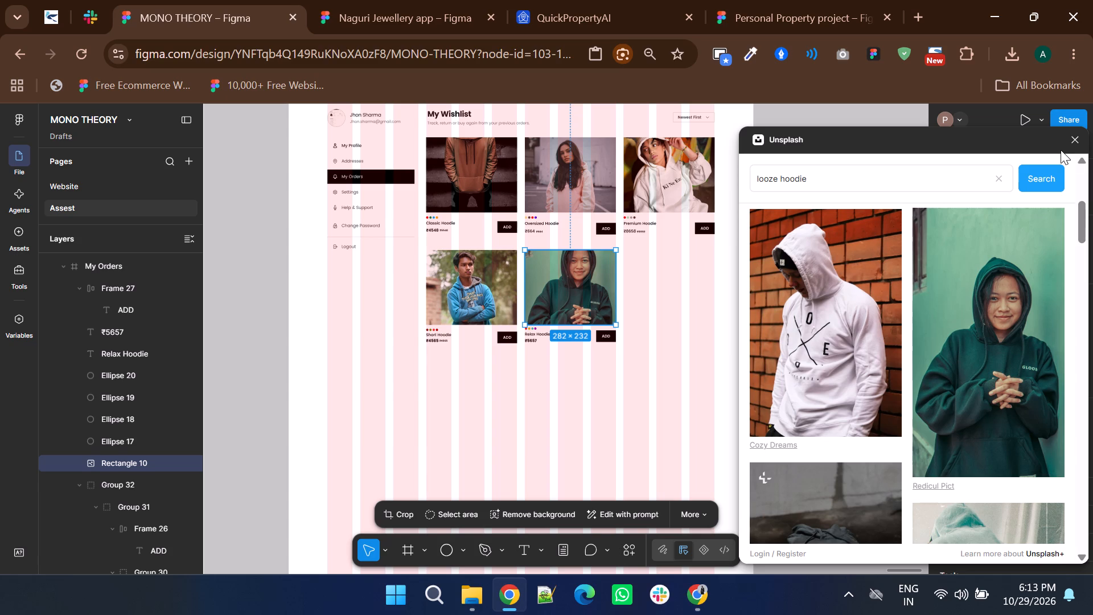
left_click(1078, 140)
left_click(889, 285)
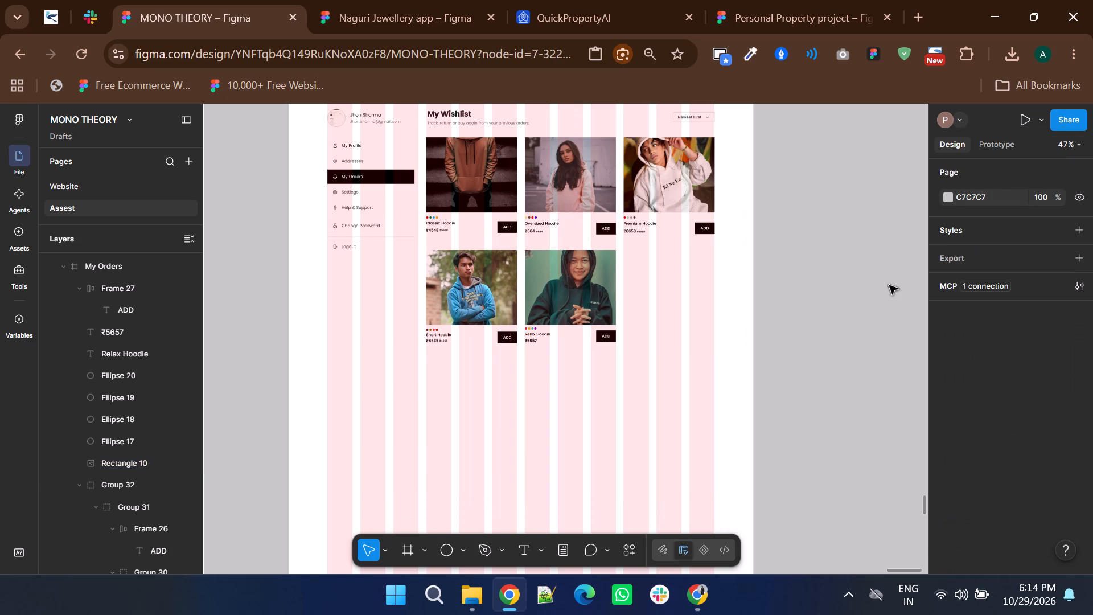
Examine the product cards on the Women's page and compare them with the cards on the My Wishlist page.
scroll(889, 285, "down", 3, "ctrl")
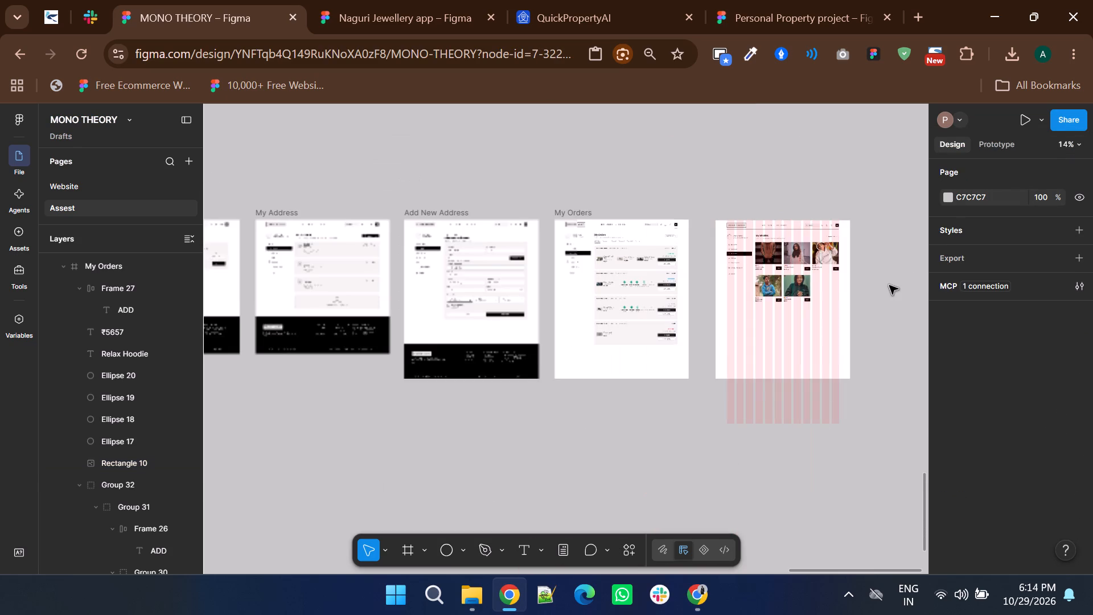
scroll(889, 285, "down", 3, "ctrl")
scroll(499, 287, "up", 4, "ctrl")
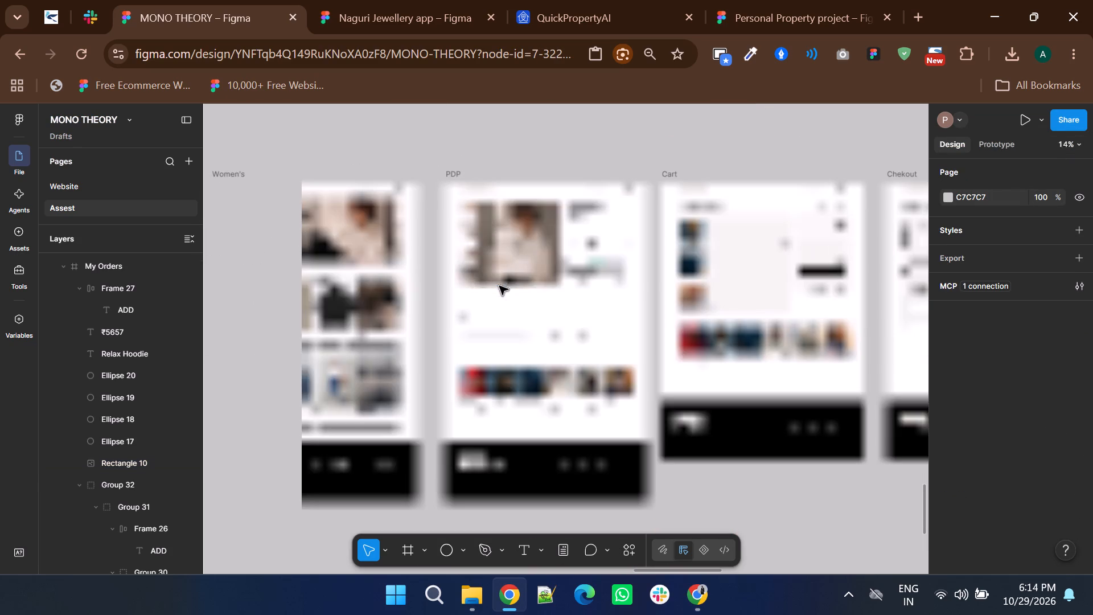
scroll(499, 312, "up", 5, "shift")
scroll(733, 307, "up", 3, "ctrl")
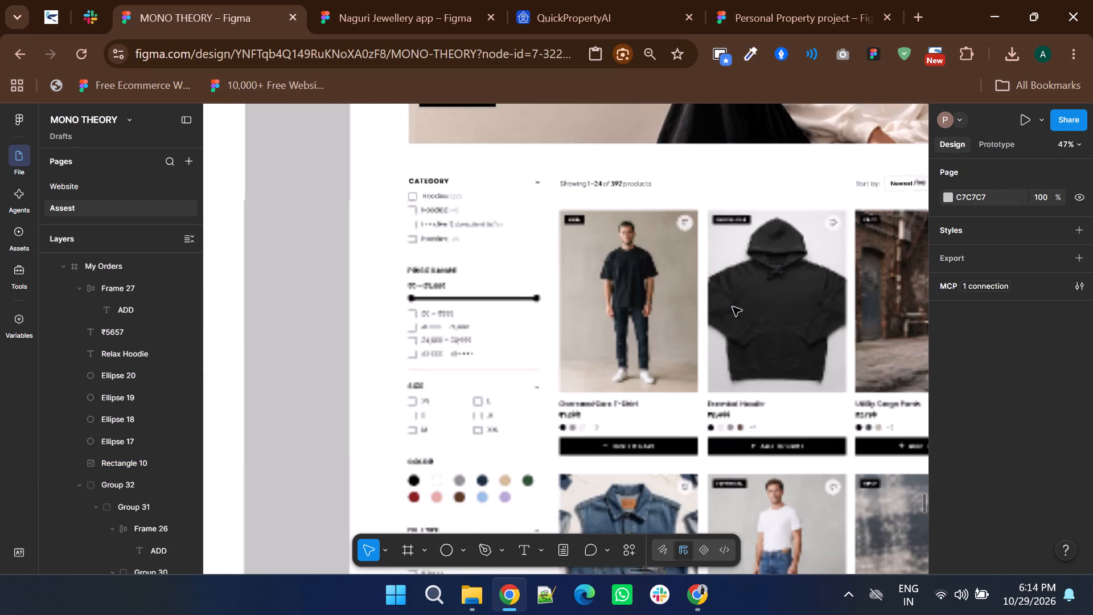
left_click(632, 319, "ctrl")
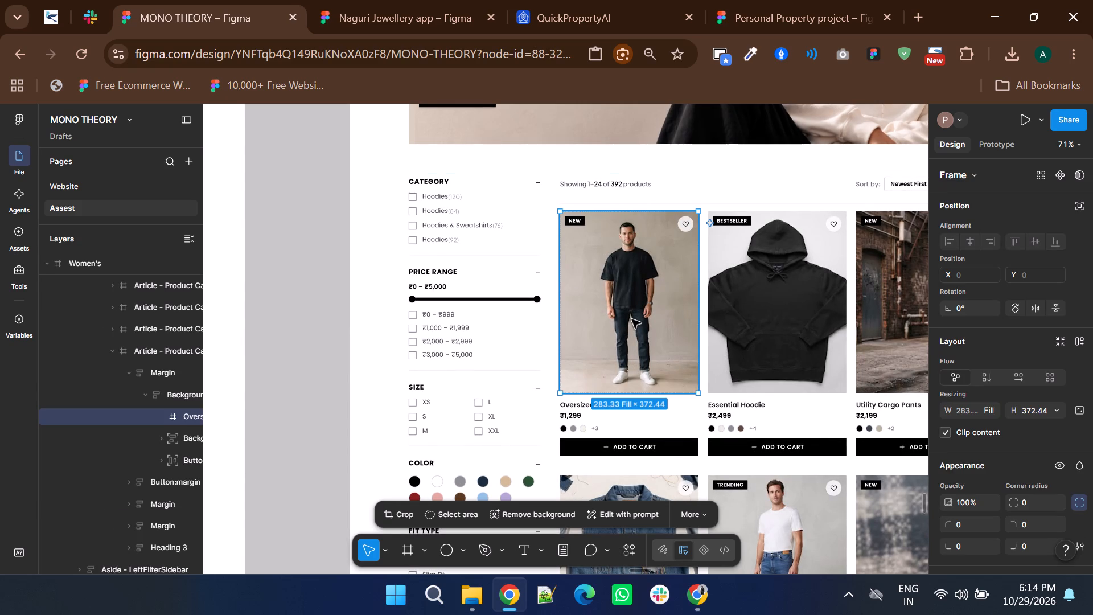
scroll(632, 319, "down", 3, "ctrl")
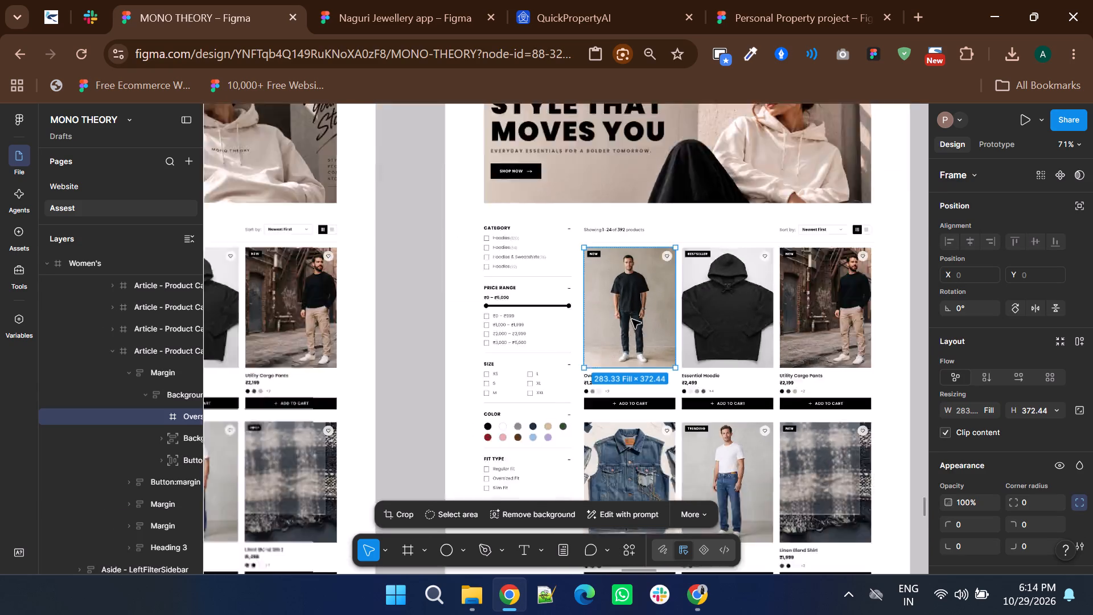
scroll(632, 319, "up", 1, "ctrl")
scroll(632, 319, "down", 4, "ctrl")
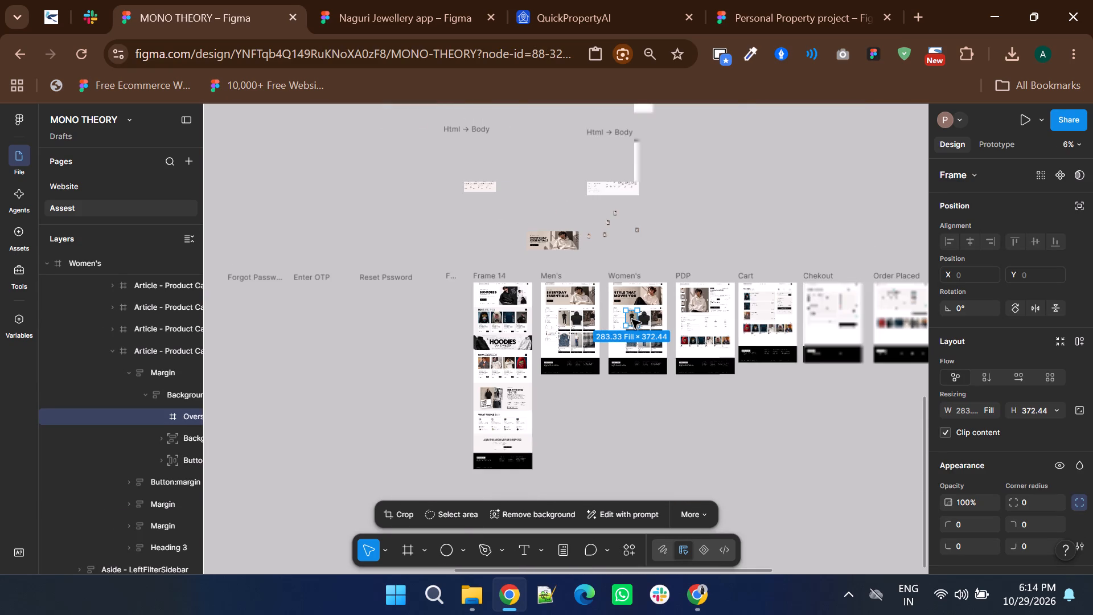
scroll(632, 319, "down", 7, "shift")
scroll(676, 294, "up", 6, "ctrl")
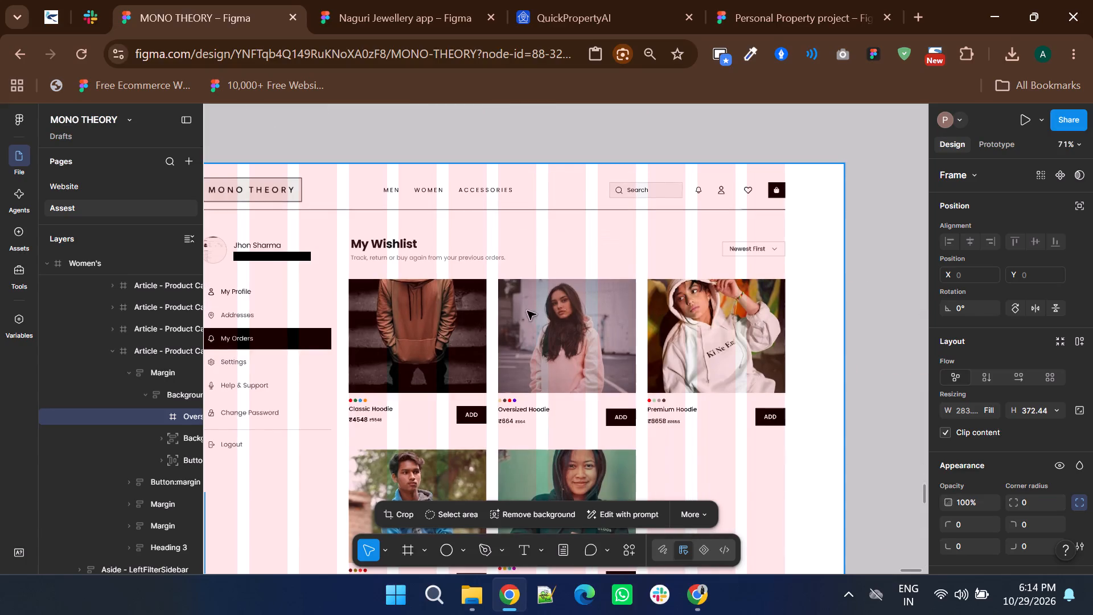
left_click(451, 319, "ctrl")
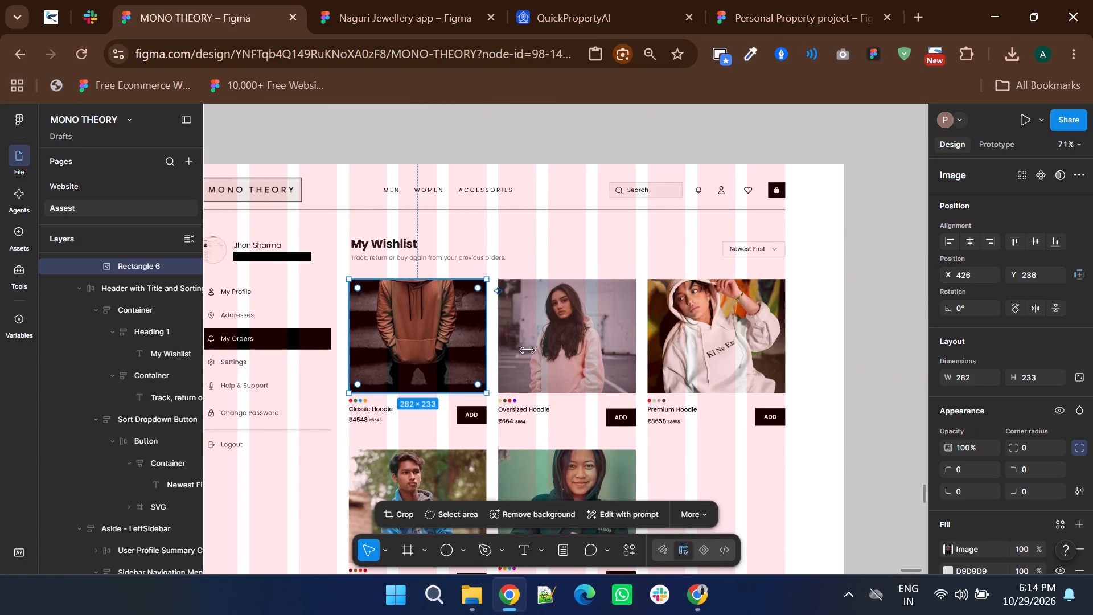
scroll(603, 352, "down", 2, "ctrl")
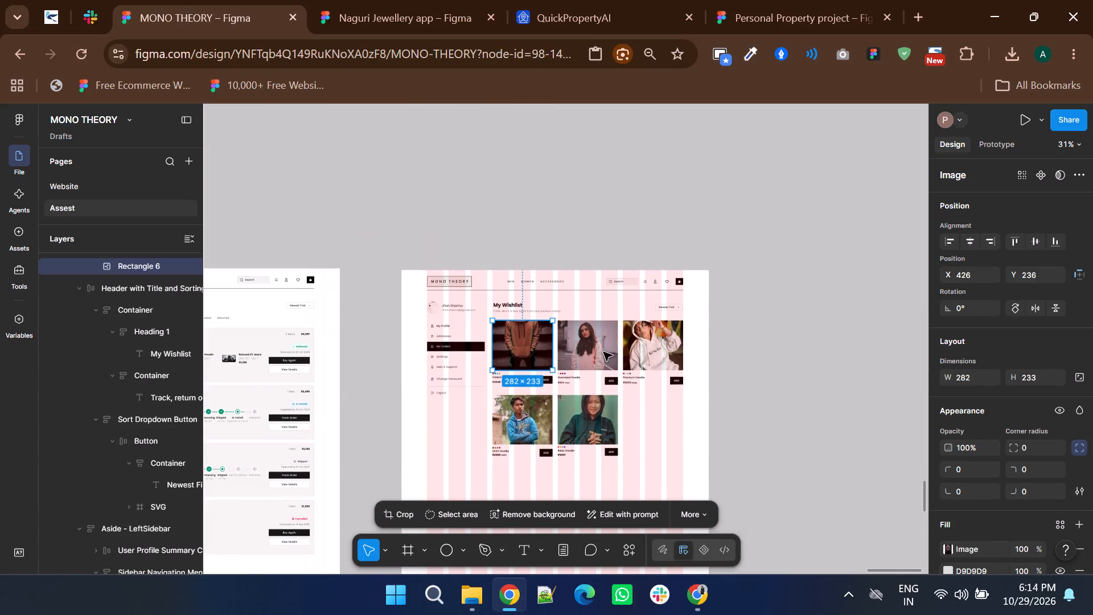
left_click(587, 155)
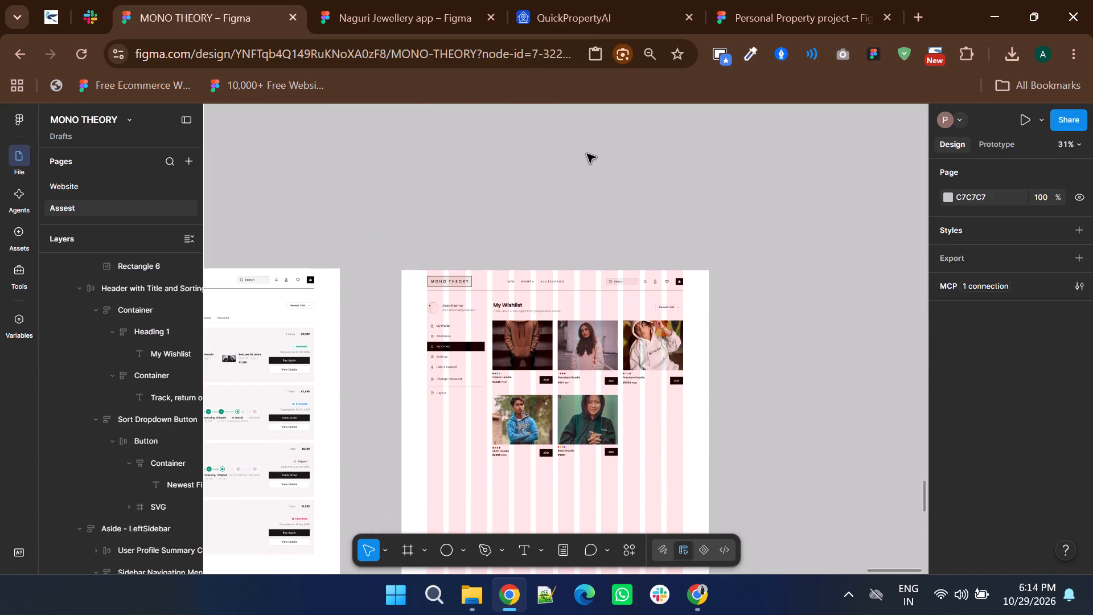
Duplicate the ₹5657 price on the Relax Hoodie card, placing the copy beside it at about X 773, Y 858.
scroll(587, 154, "down", 1)
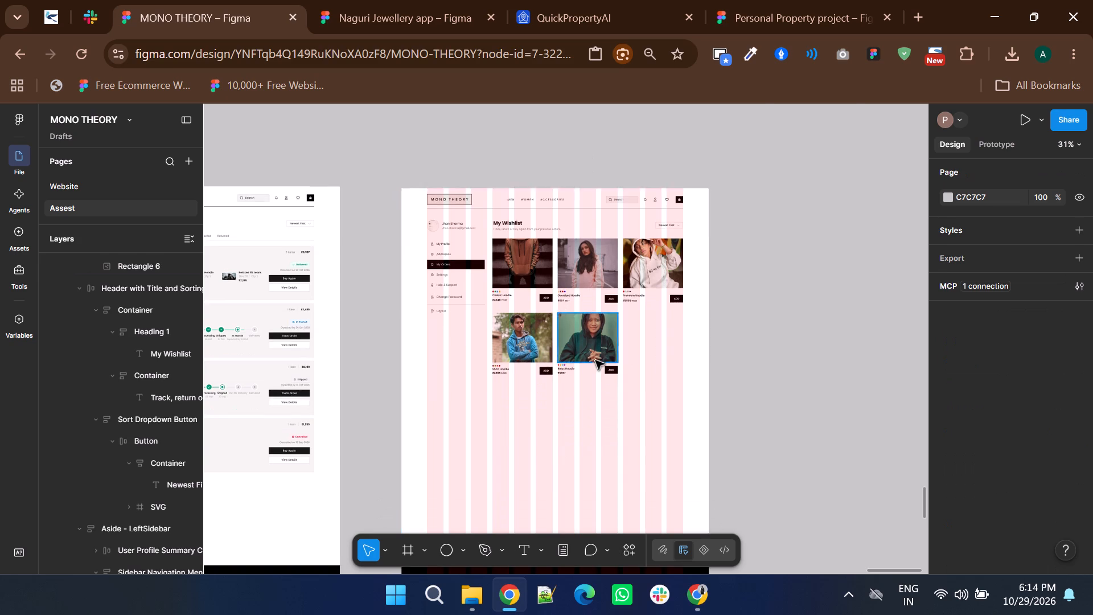
scroll(595, 360, "up", 3, "ctrl")
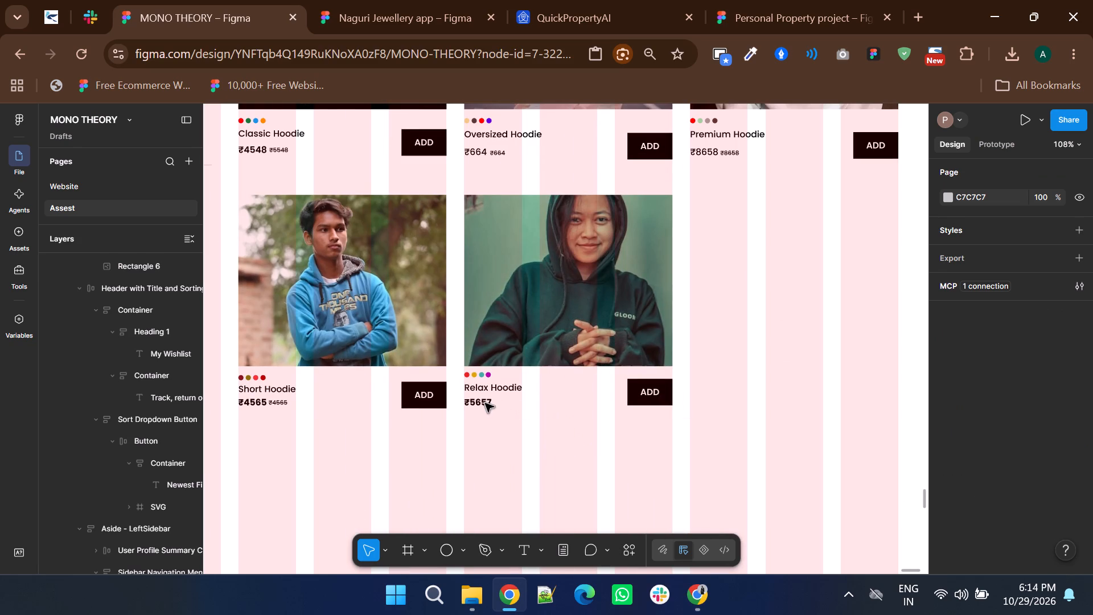
left_click(485, 403)
scroll(485, 403, "up", 3, "ctrl")
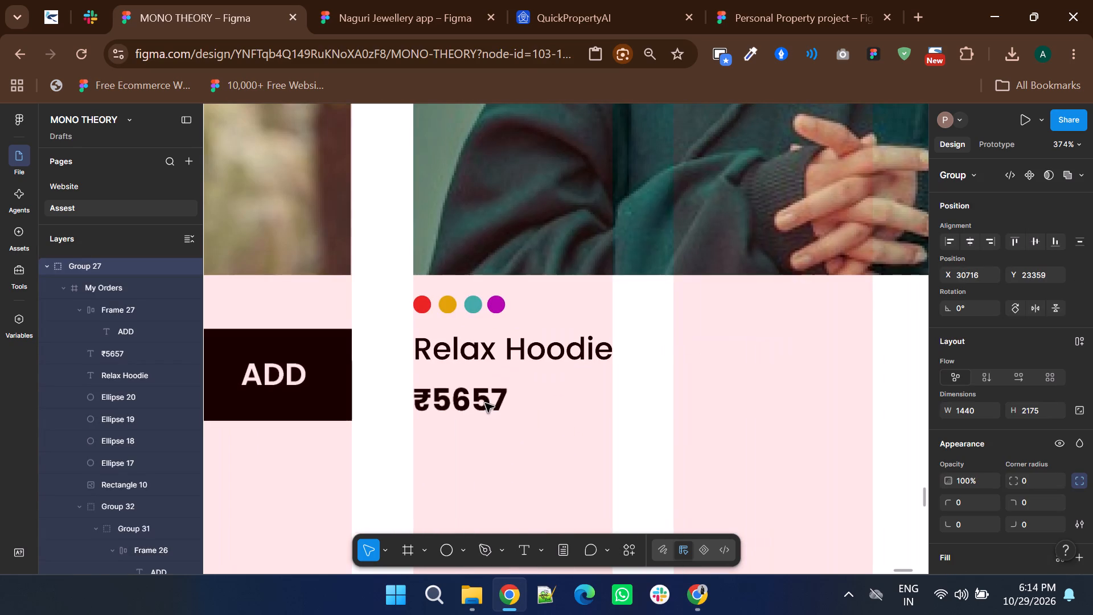
left_click(485, 403, "ctrl")
left_click_drag(485, 403, 589, 406)
Change the duplicated price on the Relax Hoodie card to ₹6657.
double_click(561, 395)
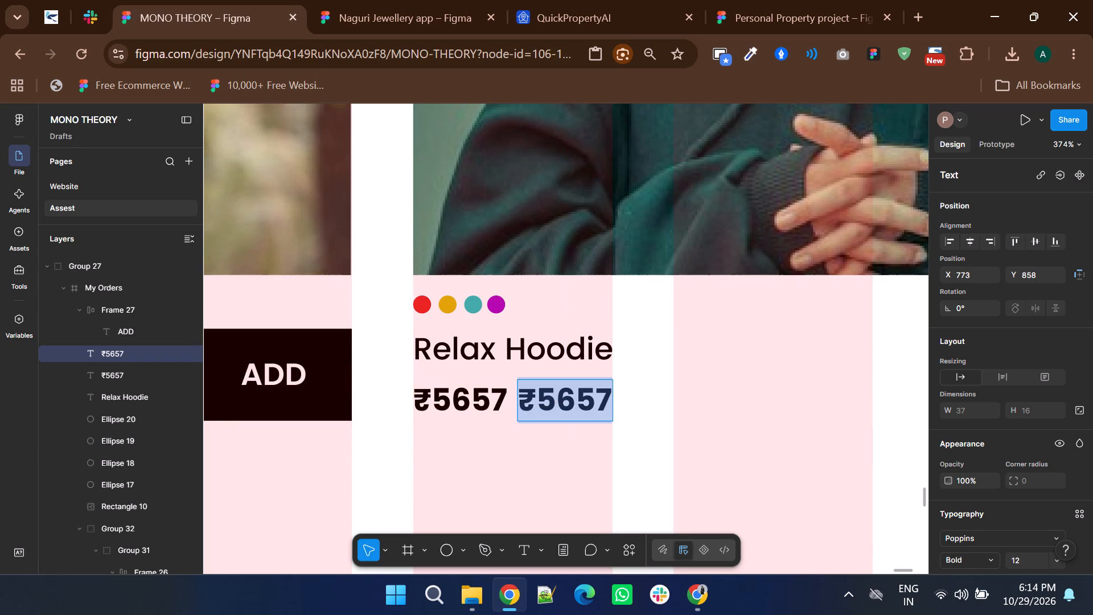
left_click(553, 395)
left_click_drag(553, 395, 539, 400)
key("6")
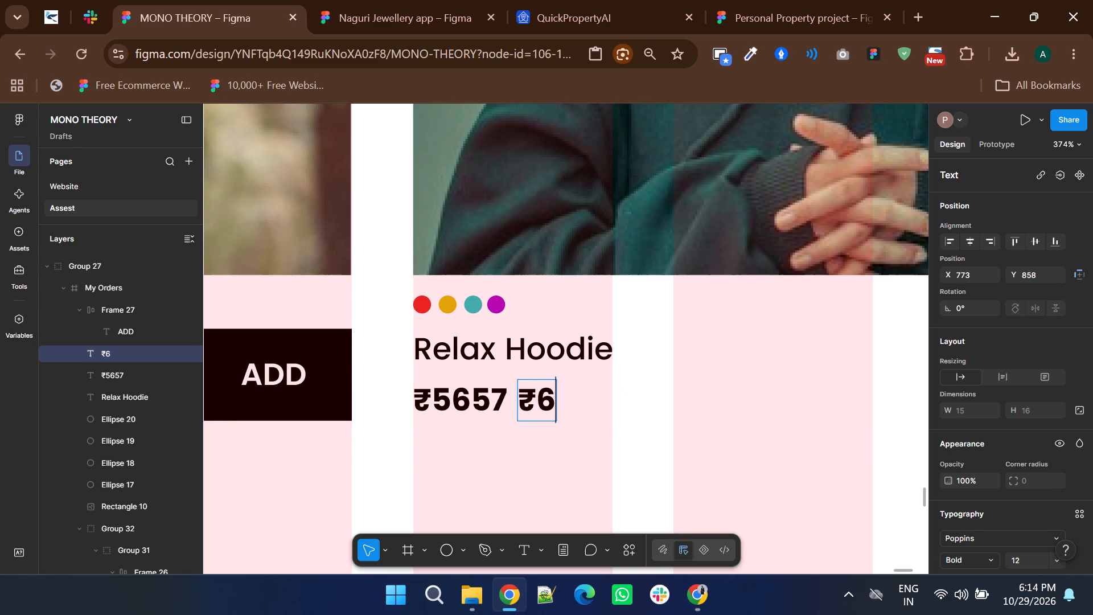
key("ctrl+z")
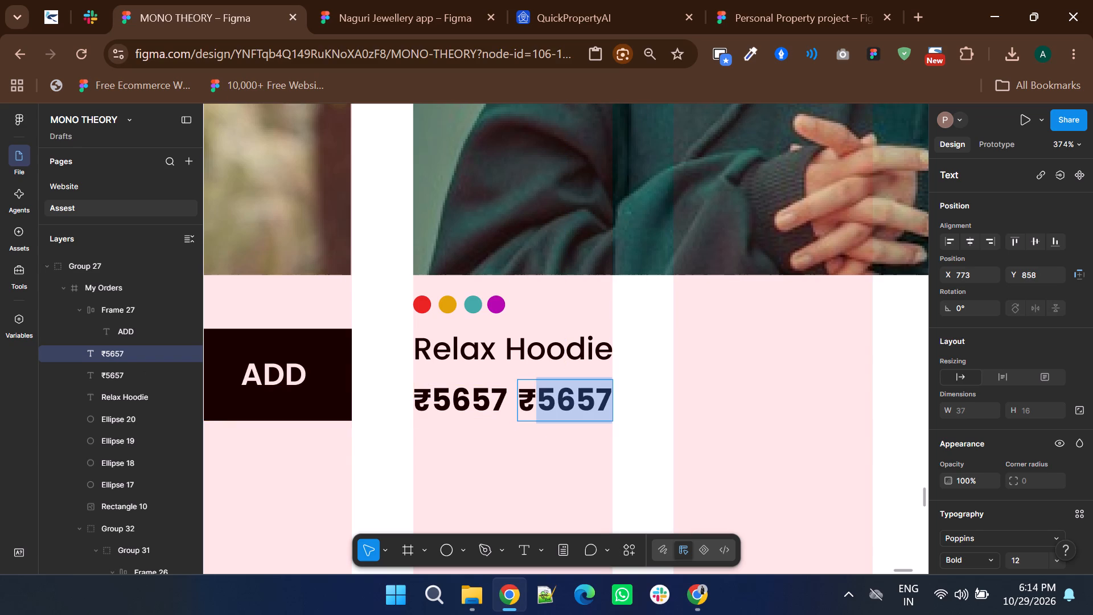
left_click(562, 393)
left_click_drag(556, 397, 543, 402)
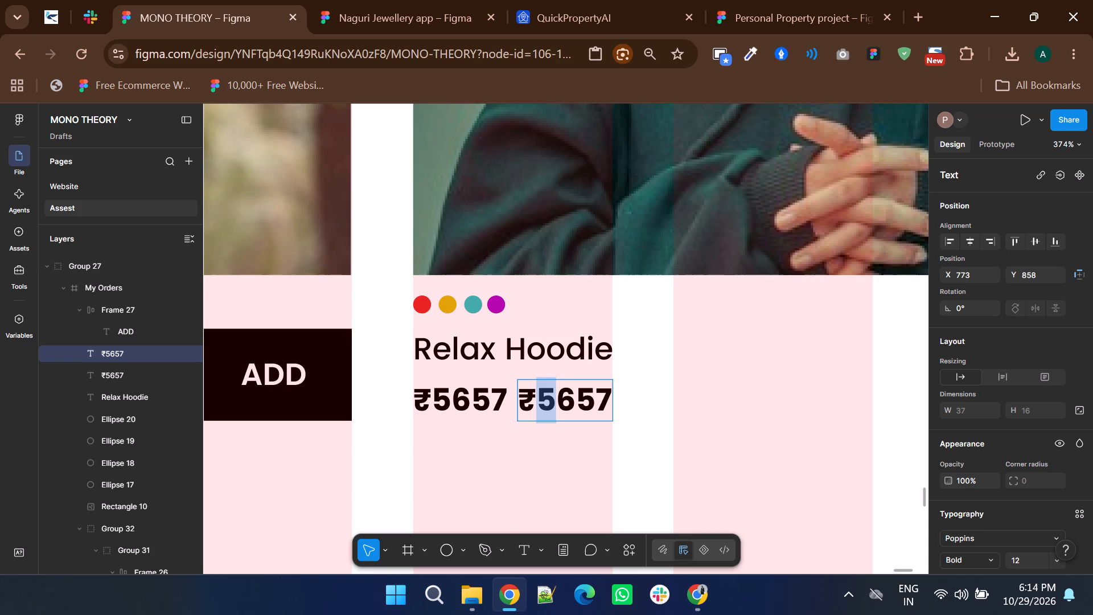
key("6")
left_click(584, 438)
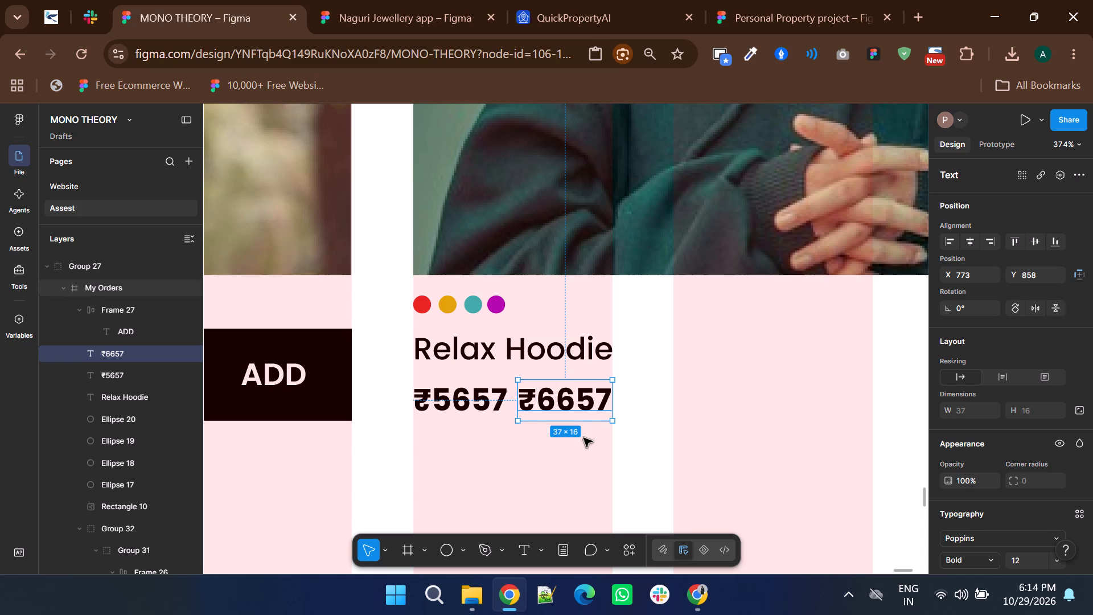
Set the ₹6657 price text to Medium weight and font size 9.
scroll(1029, 438, "down", 1)
left_click(949, 309)
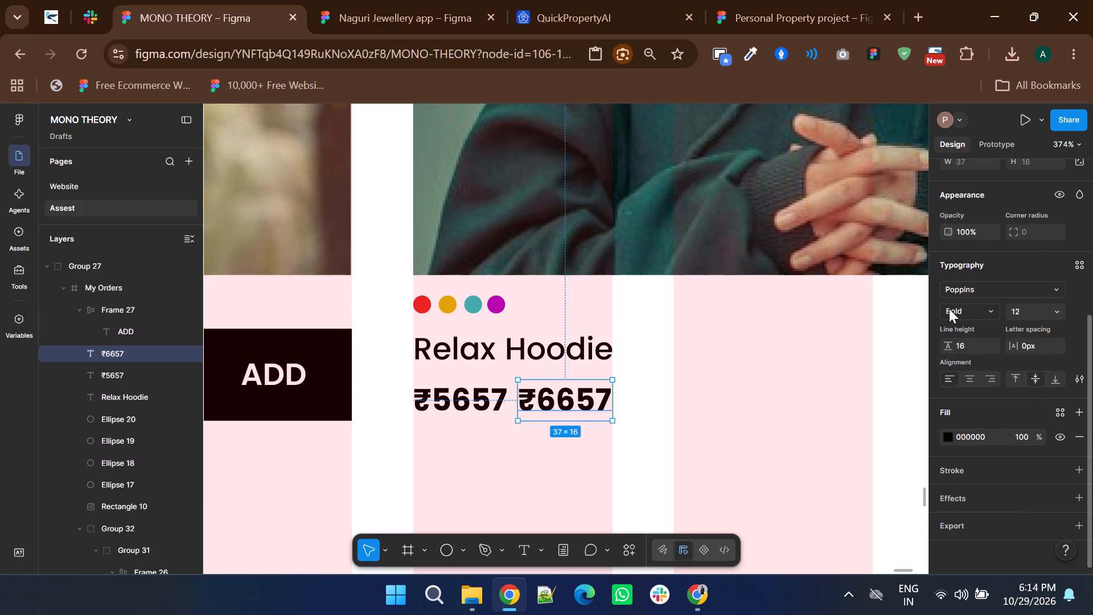
left_click(957, 276)
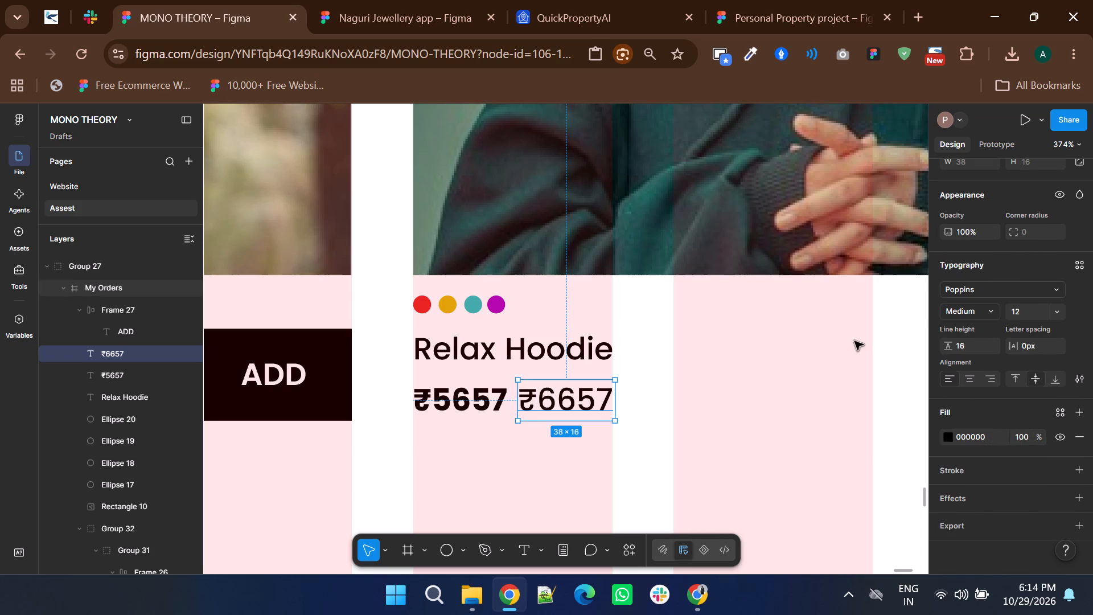
left_click(1036, 309)
key("Down")
key("Down")
key("Down")
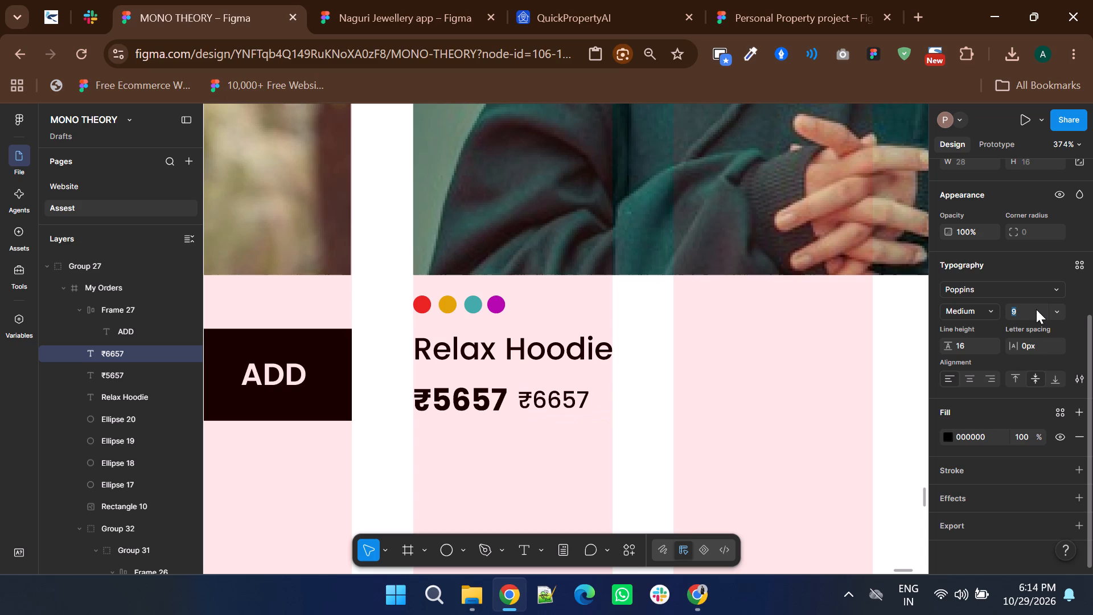
Reduce the ₹6657 price on the Relax Hoodie card to font size 8 and apply a strikethrough.
key("Down")
left_click(1075, 382)
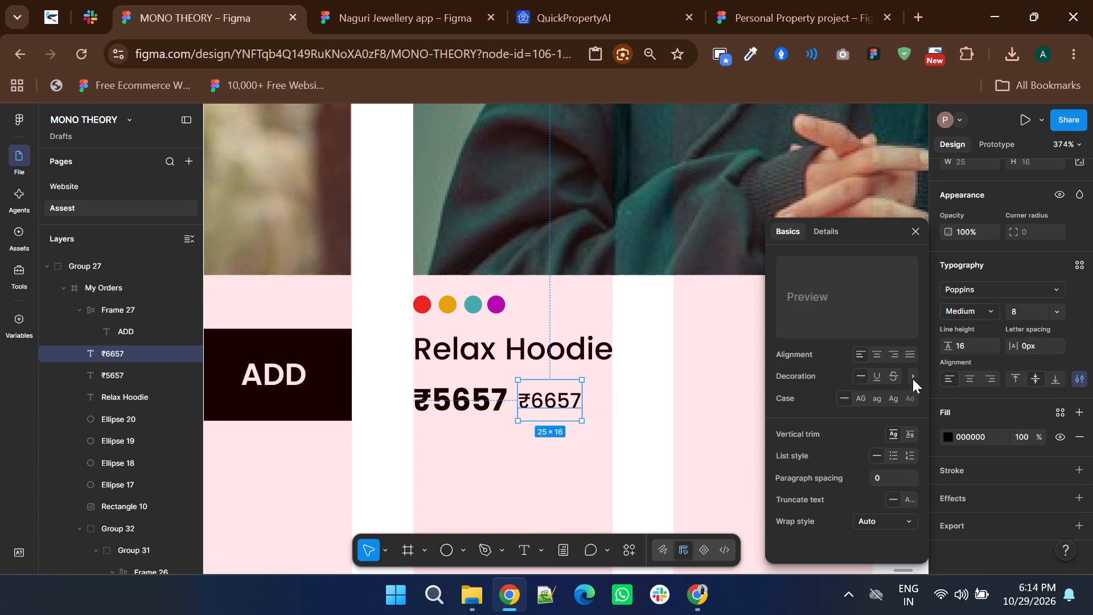
left_click(887, 376)
left_click(702, 391)
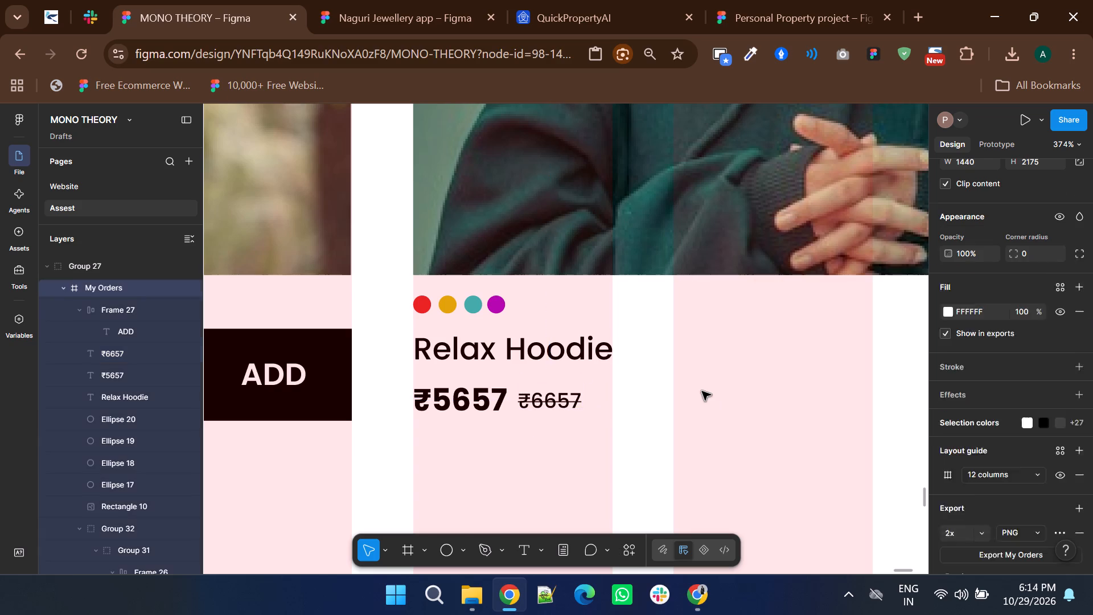
Nudge the struck-through ₹6657 price 1 px closer to the ₹5657 price on the Relax Hoodie card.
left_click(575, 403)
left_click(575, 403, "ctrl")
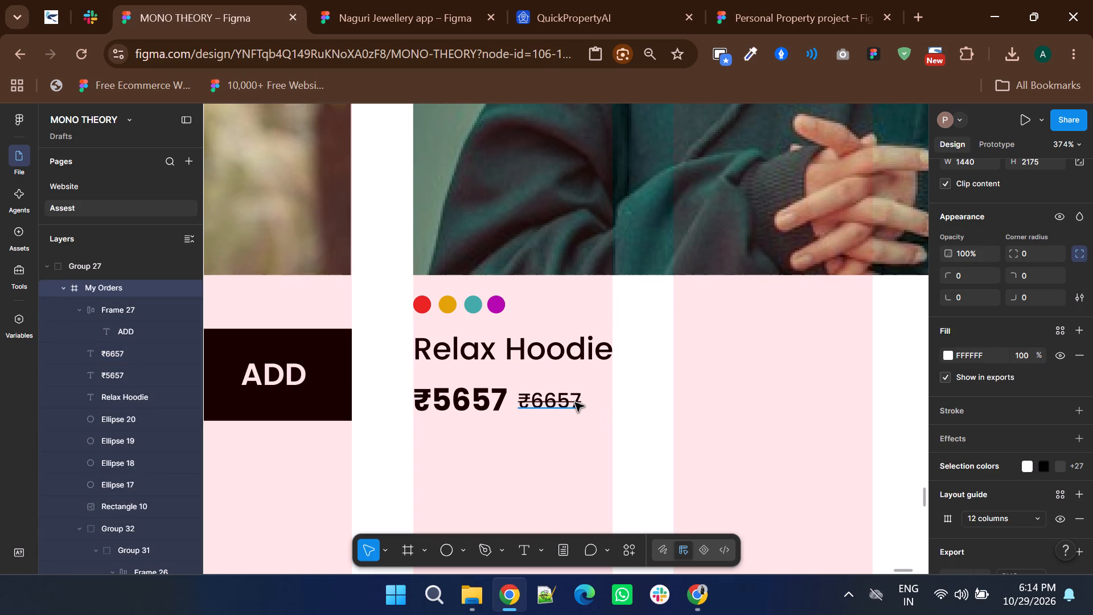
key("Left")
scroll(575, 403, "down", 3, "ctrl")
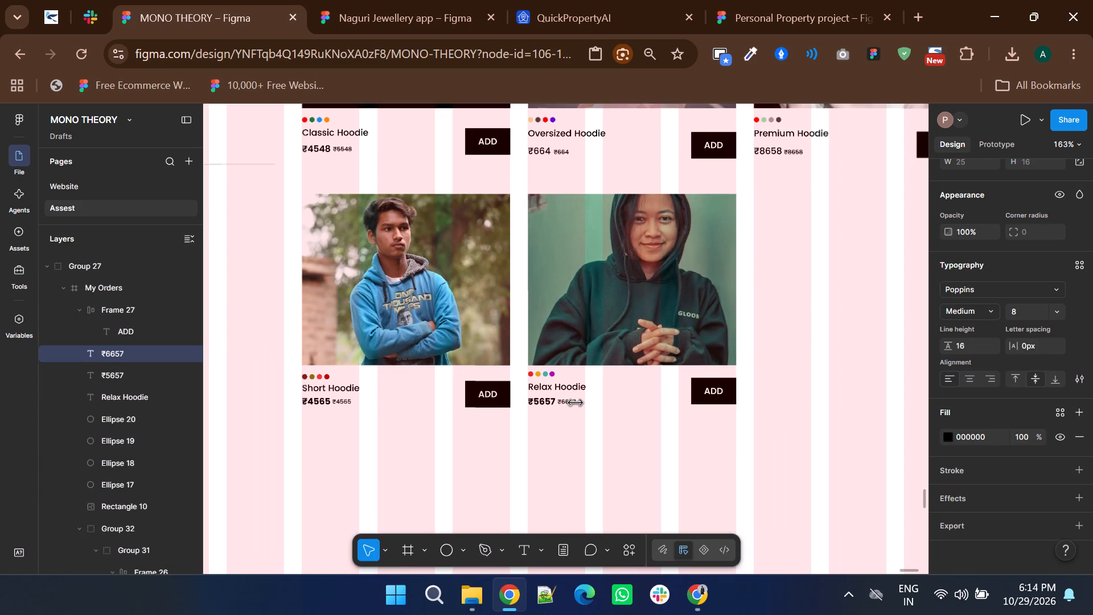
left_click(778, 375)
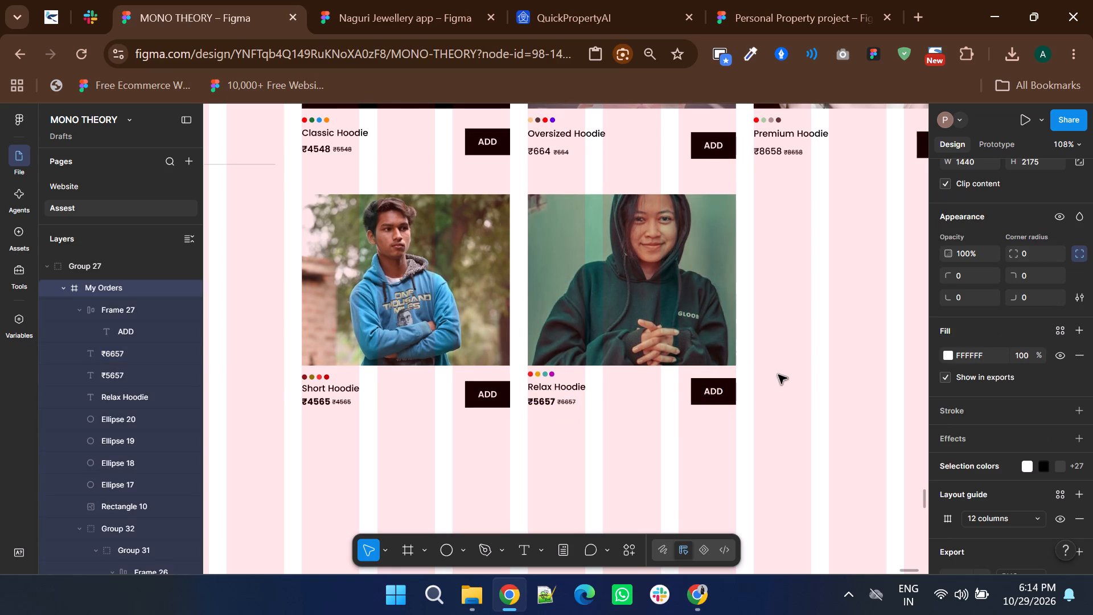
Bottom-align the ₹5657 and ₹6657 prices on the Relax Hoodie card and group them.
scroll(778, 375, "down", 1, "shift")
scroll(469, 401, "up", 4, "ctrl")
left_click(567, 420, "ctrl")
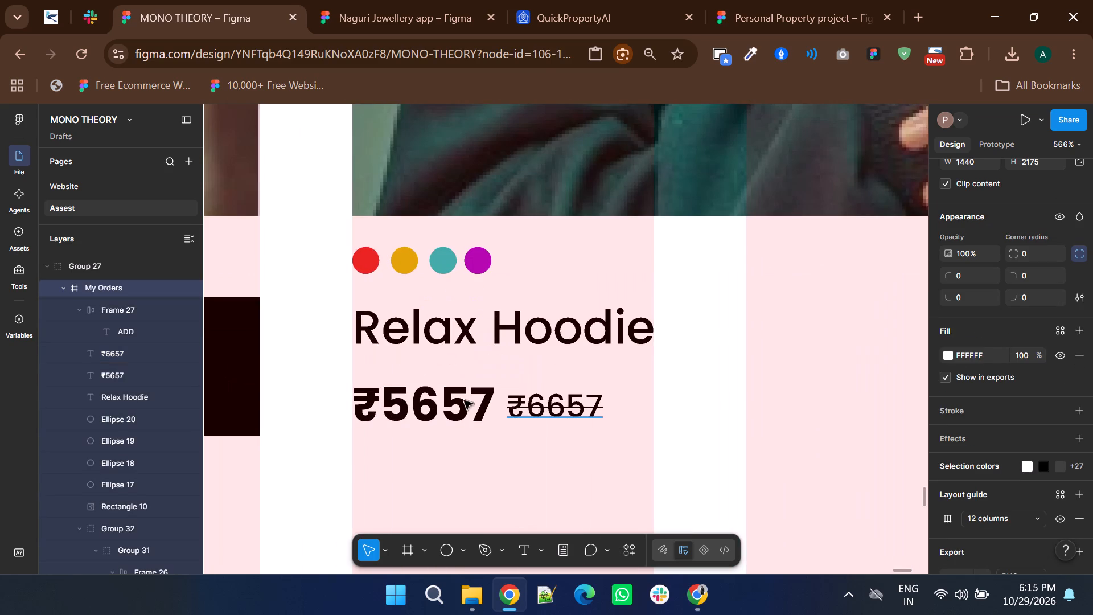
left_click(435, 389, "shift")
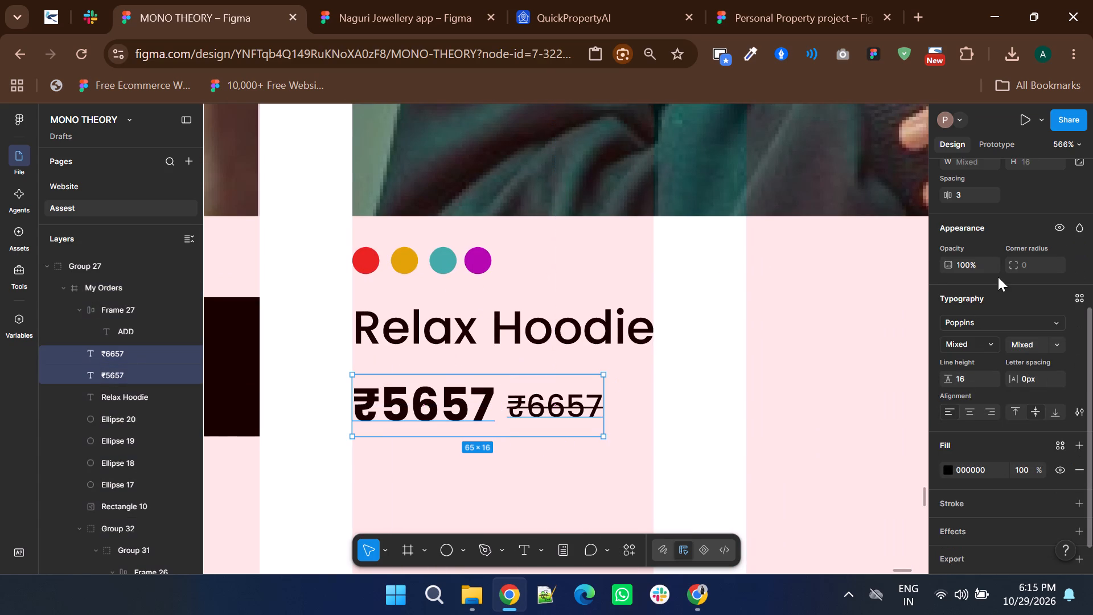
scroll(992, 285, "up", 4)
left_click(1049, 238)
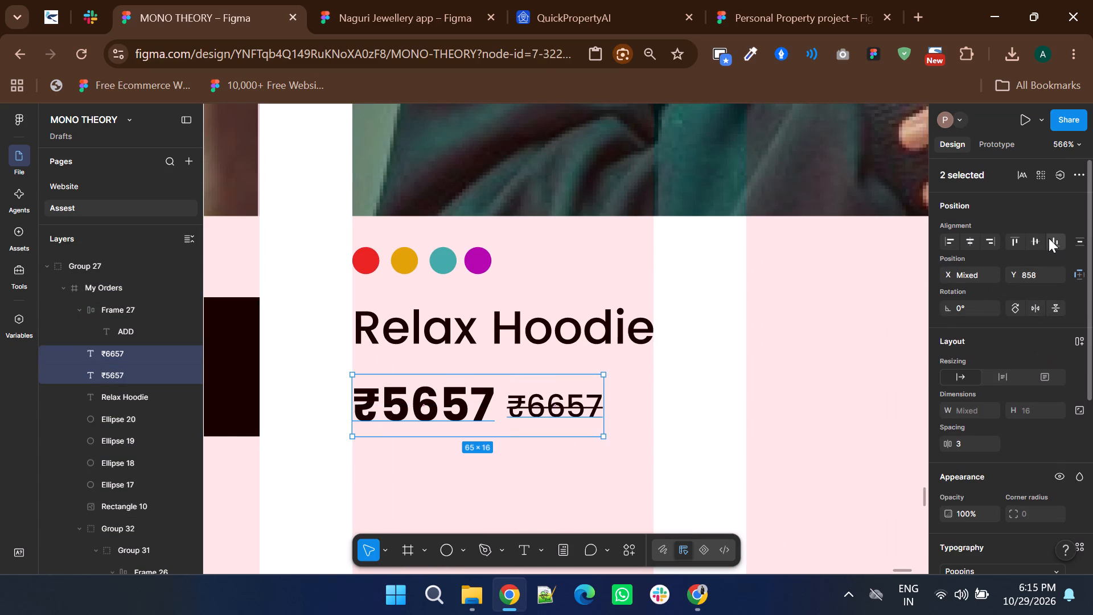
key("ctrl+g")
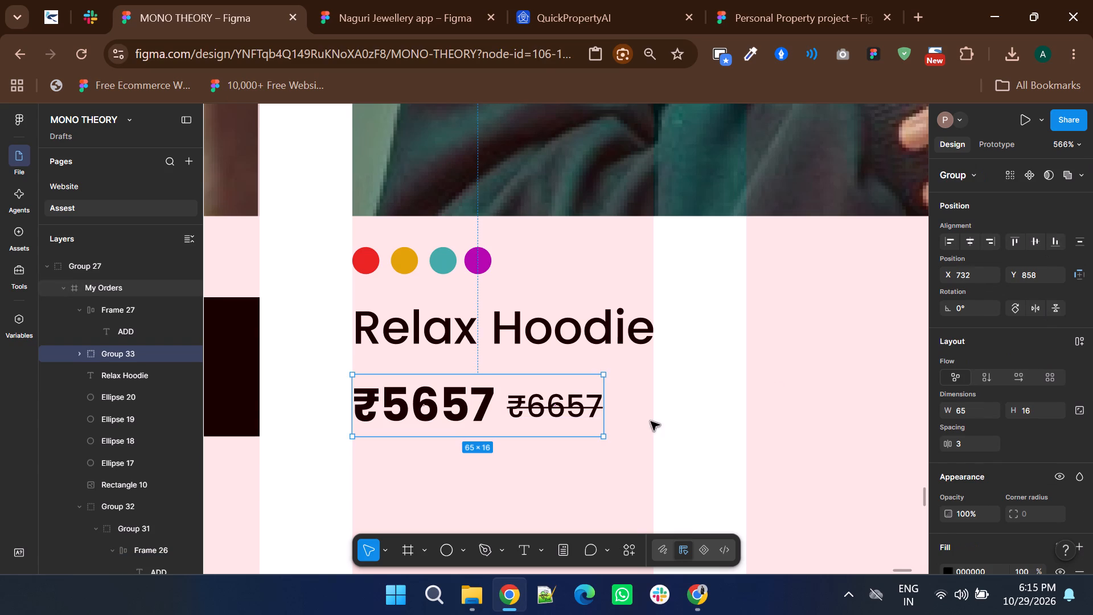
Group the four colour dots above the Relax Hoodie name.
left_click(535, 339)
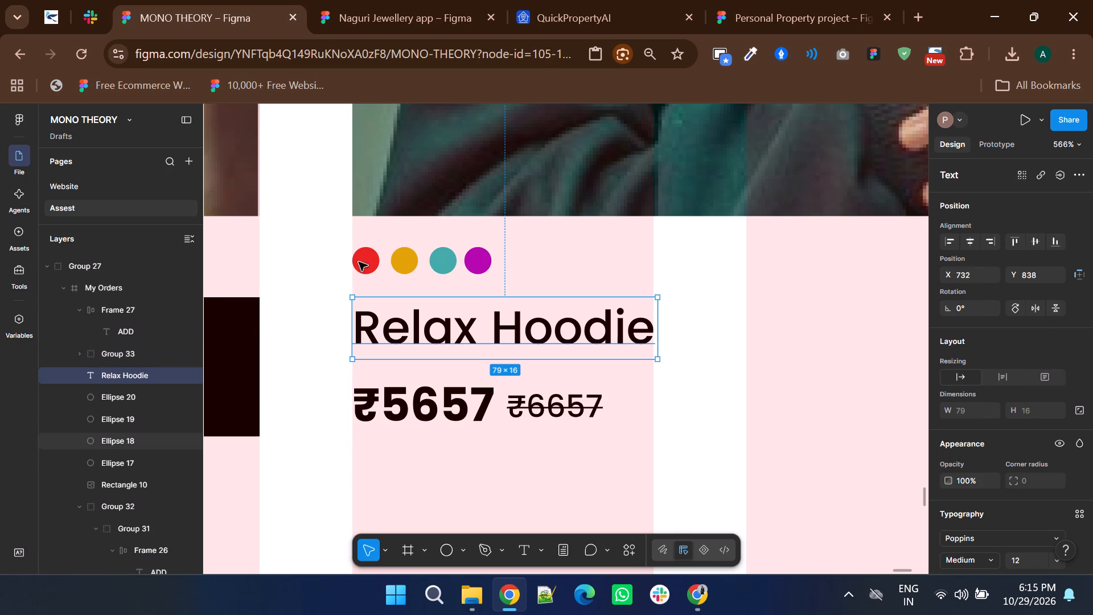
left_click_drag(352, 229, 432, 257)
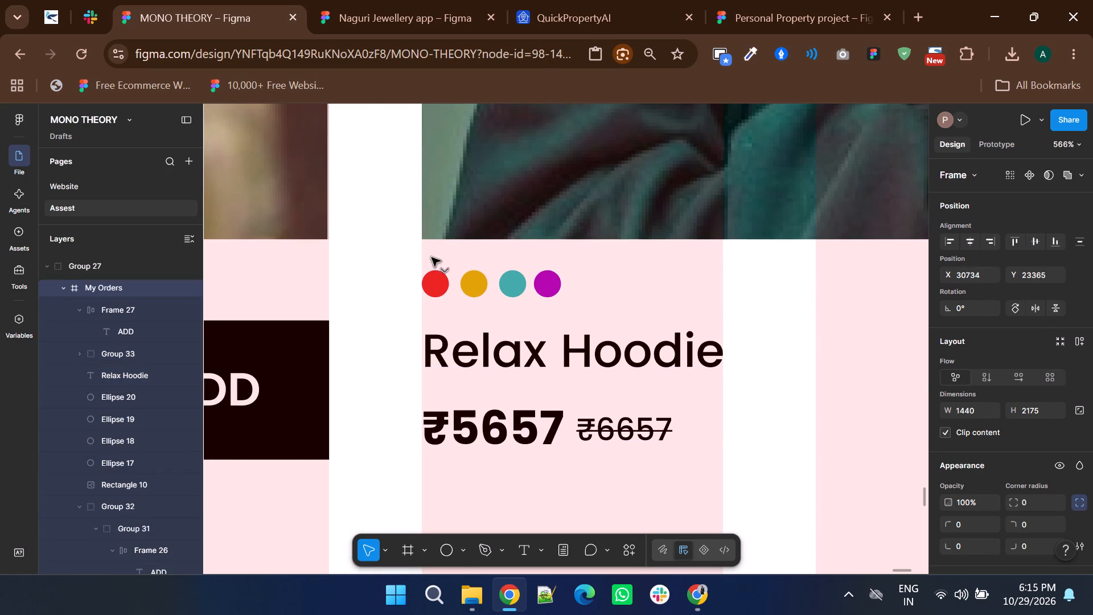
left_click_drag(432, 257, 472, 274)
left_click_drag(472, 274, 626, 321, "ctrl")
key("ctrl+g")
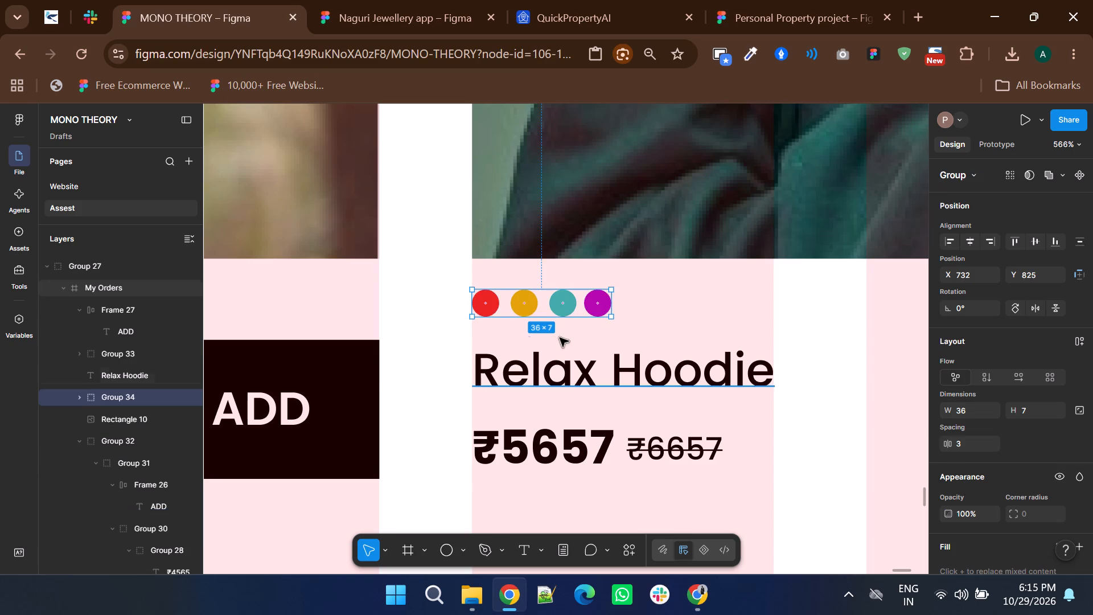
Group the Relax Hoodie card's colour dots, product name, price pair and ADD button together.
scroll(512, 338, "down", 2, "ctrl")
scroll(503, 346, "down", 1, "shift")
left_click(439, 347, "shift")
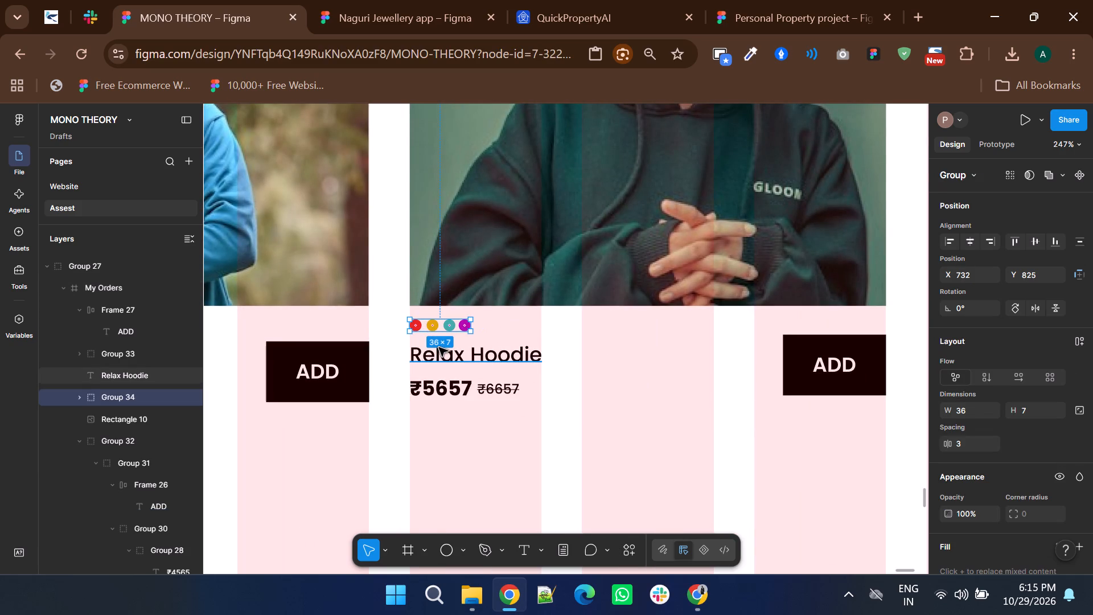
left_click(454, 389, "shift")
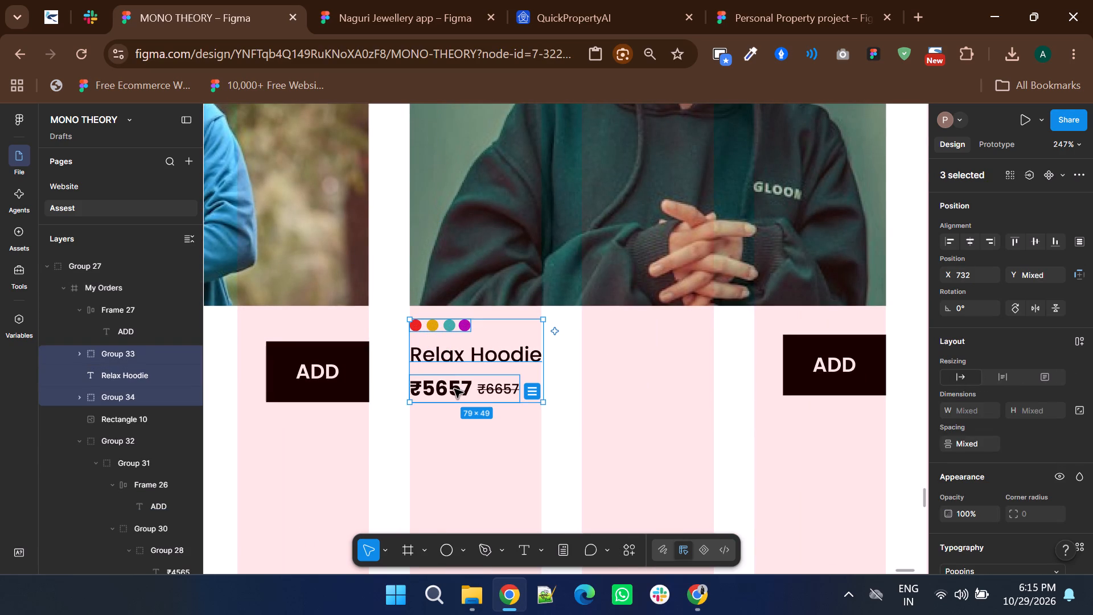
left_click(832, 366, "shift")
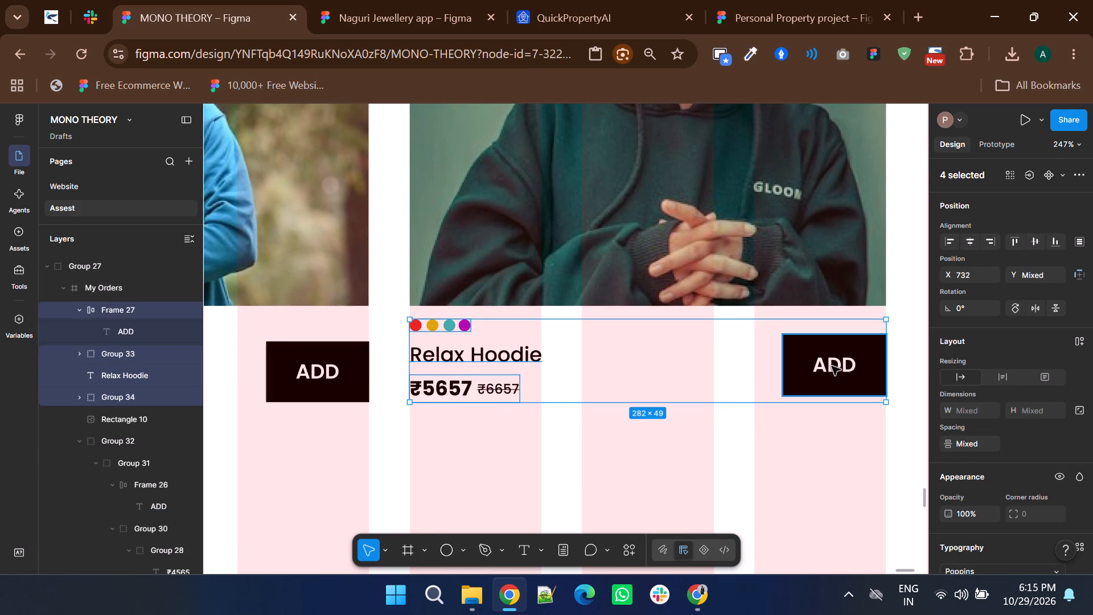
key("ctrl+g")
Align the bottom edge of the Relax Hoodie card's ADD button with the price group.
double_click(833, 366)
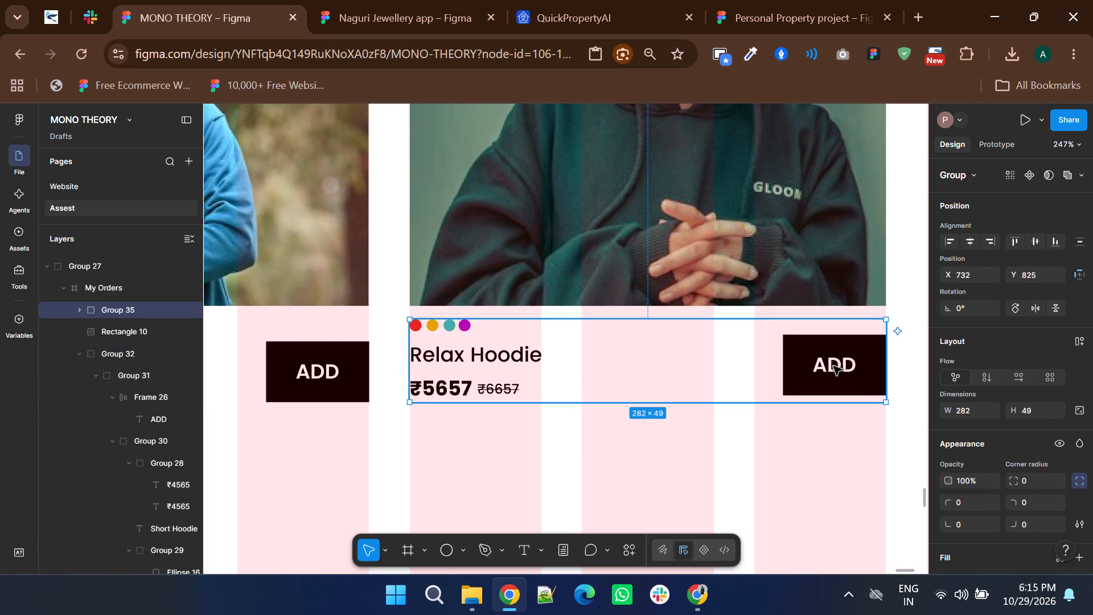
left_click(502, 387, "shift")
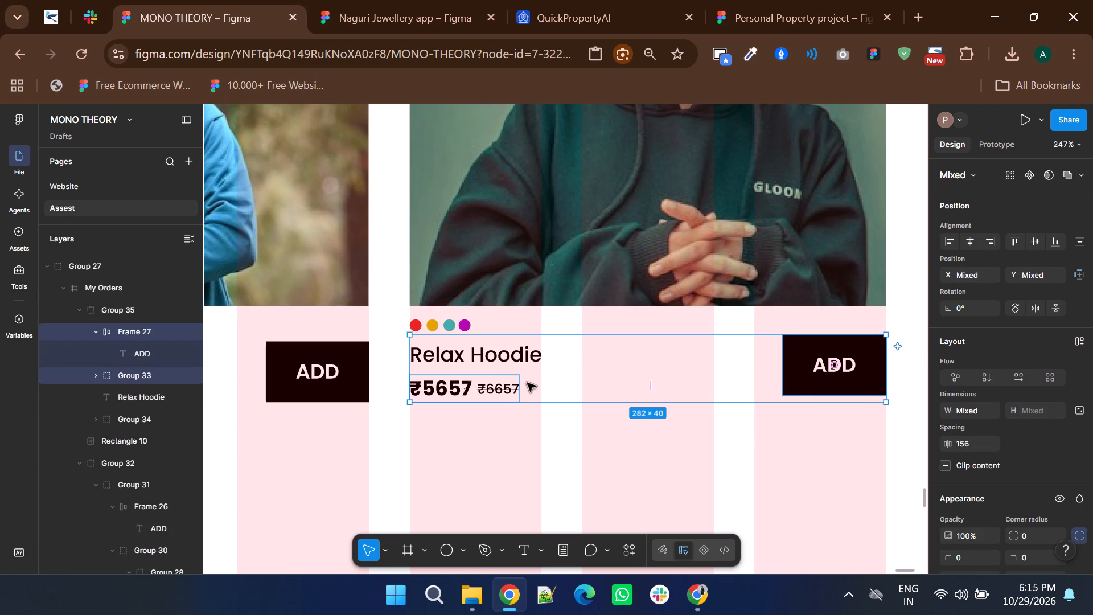
left_click(1053, 239)
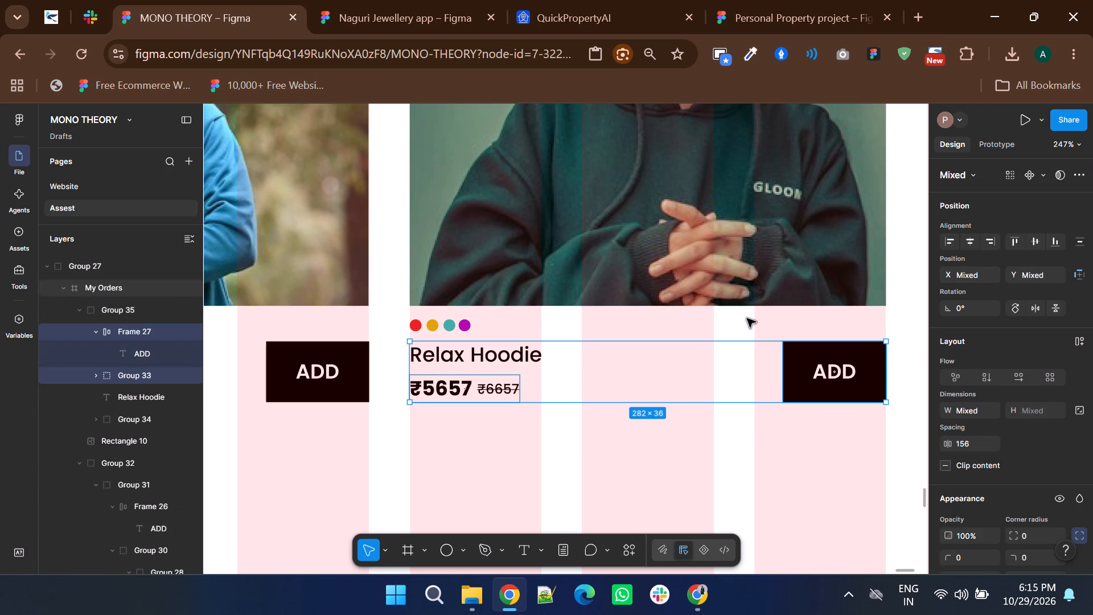
left_click(515, 334)
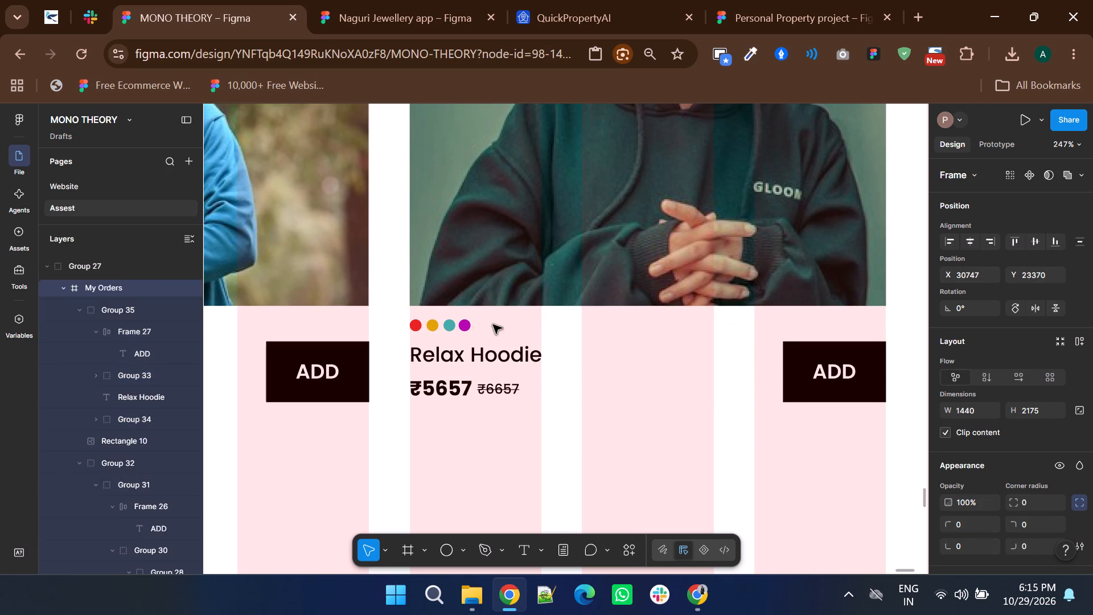
Group the Relax Hoodie photo with its product details group as one card.
scroll(425, 339, "down", 2, "ctrl")
double_click(462, 346)
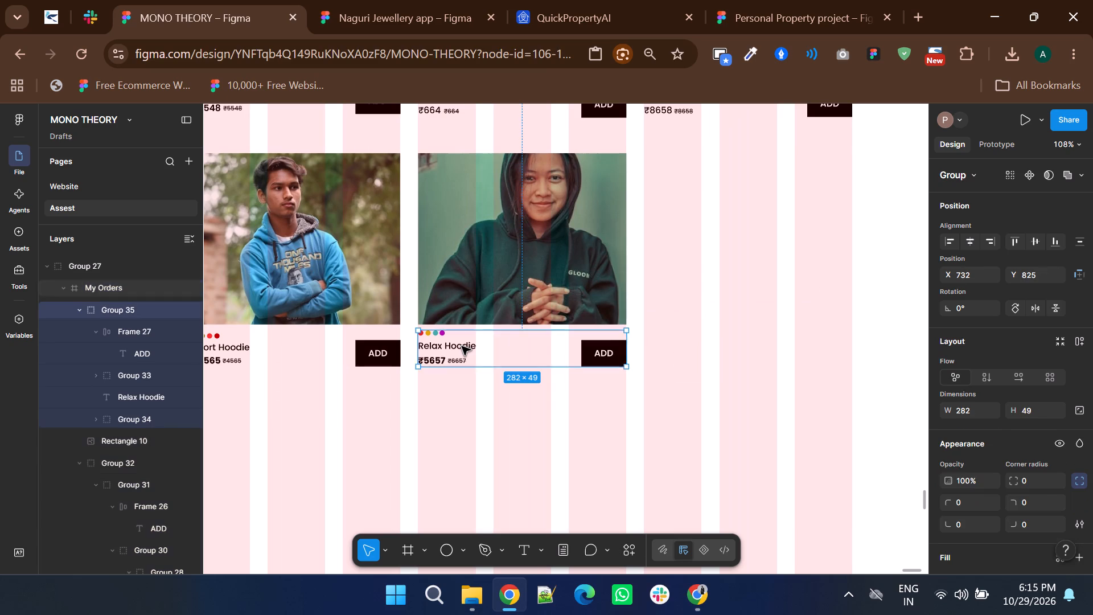
left_click(490, 290, "shift")
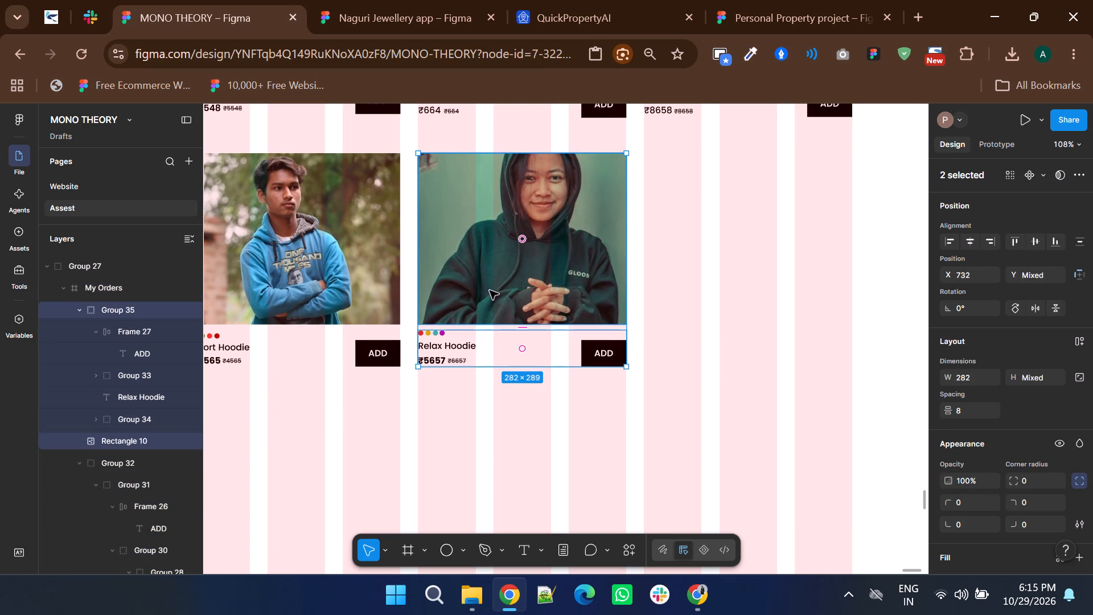
key("ctrl+g")
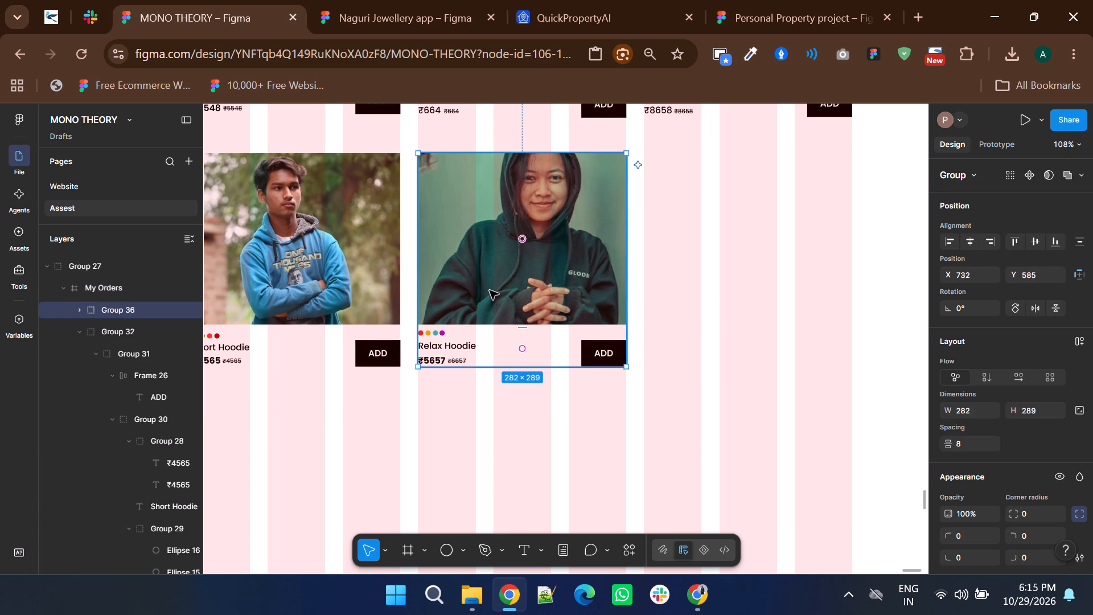
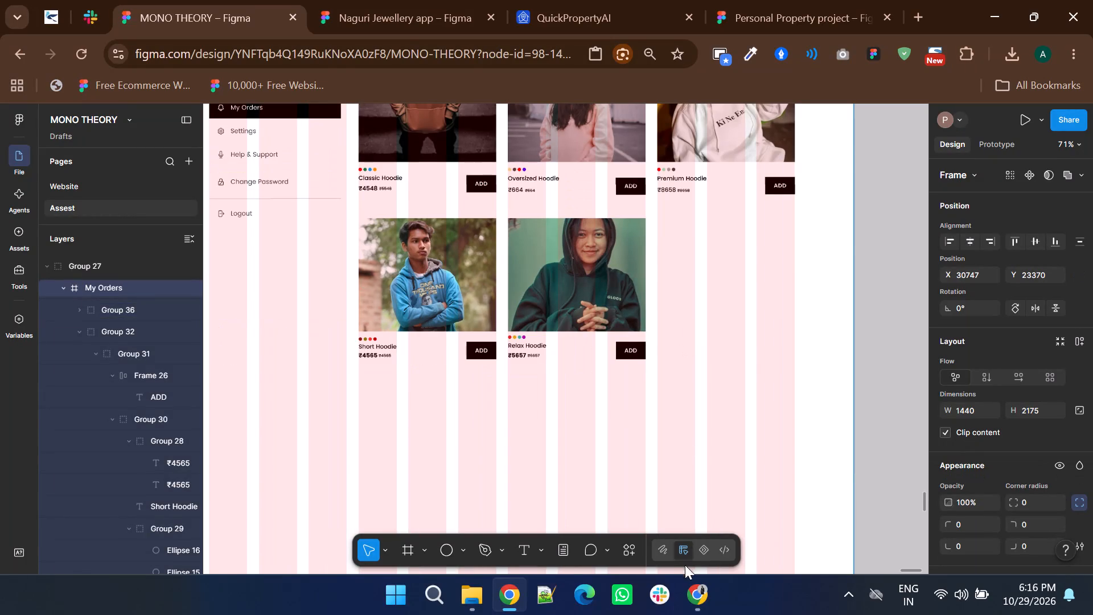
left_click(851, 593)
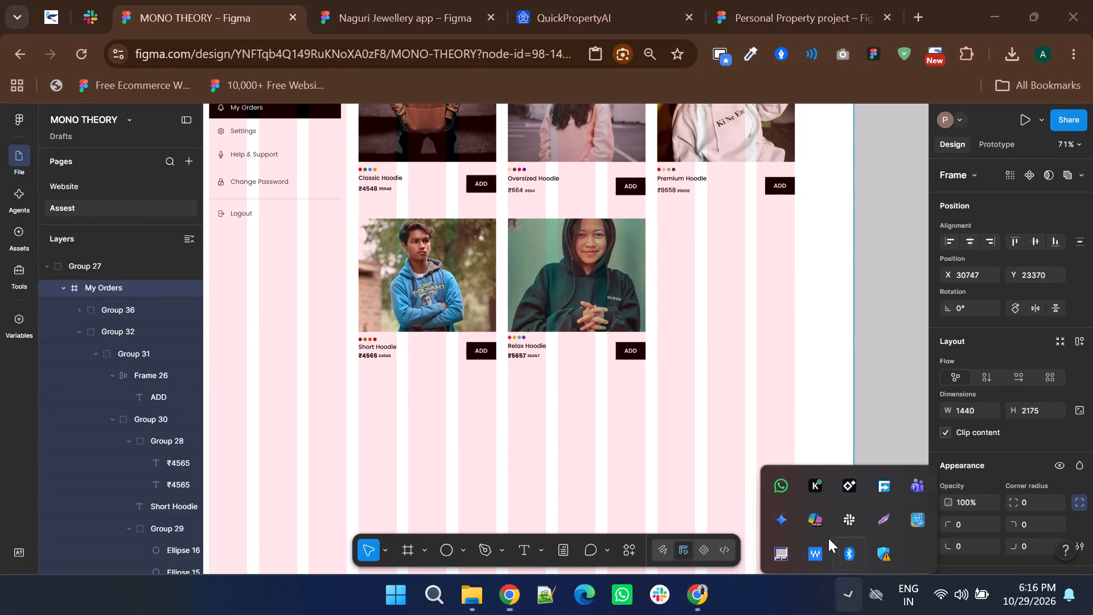
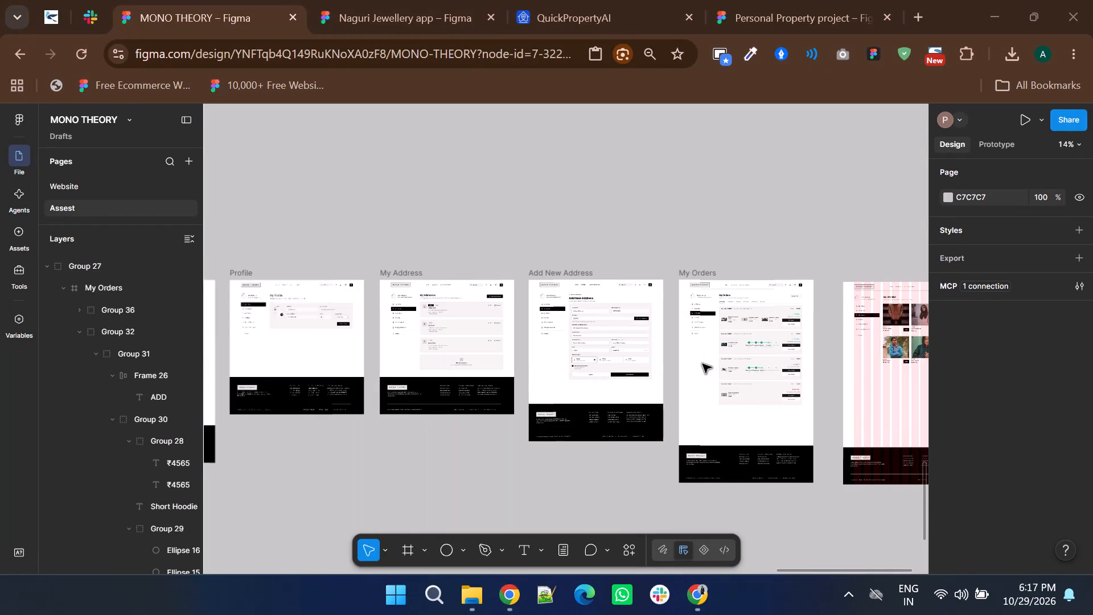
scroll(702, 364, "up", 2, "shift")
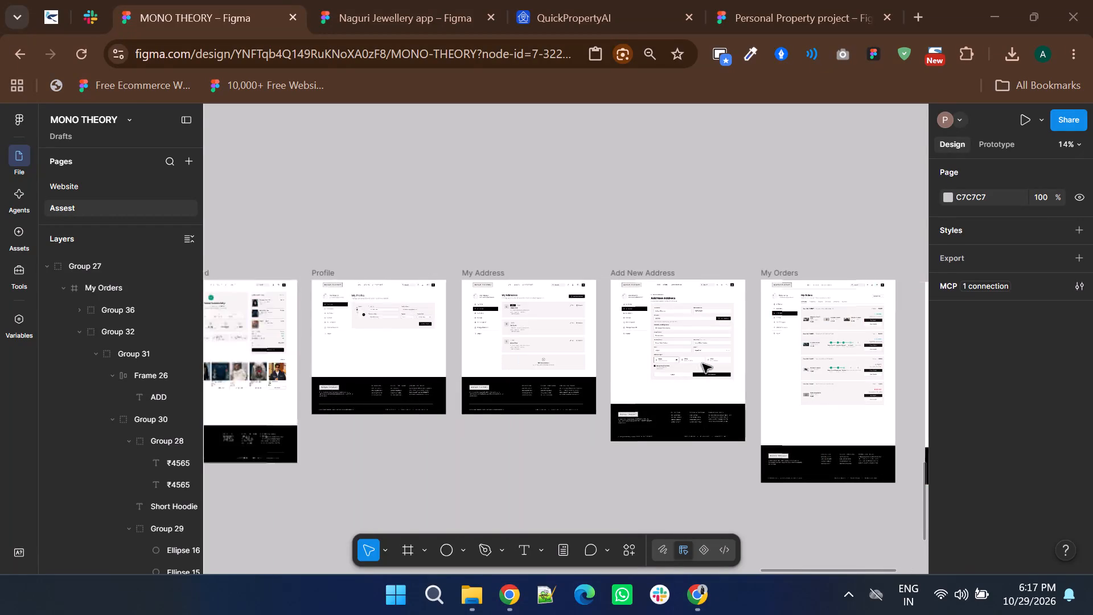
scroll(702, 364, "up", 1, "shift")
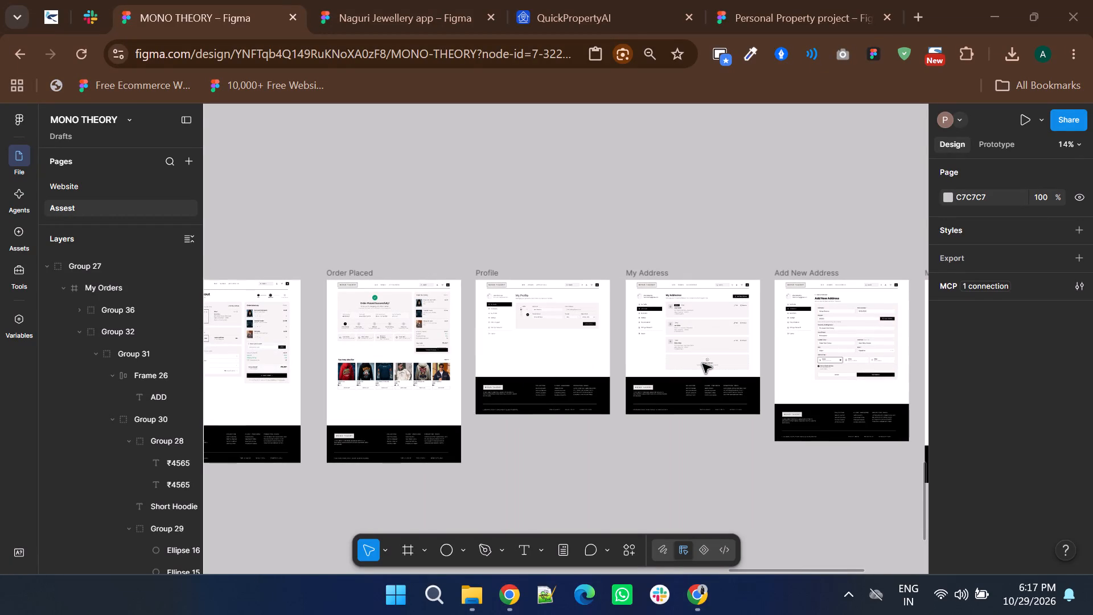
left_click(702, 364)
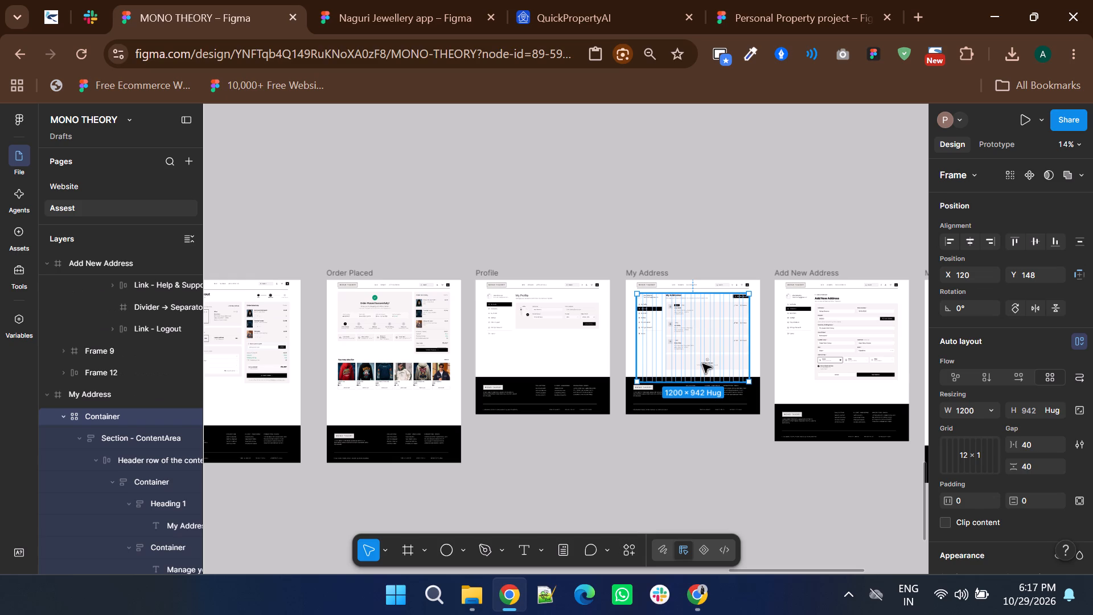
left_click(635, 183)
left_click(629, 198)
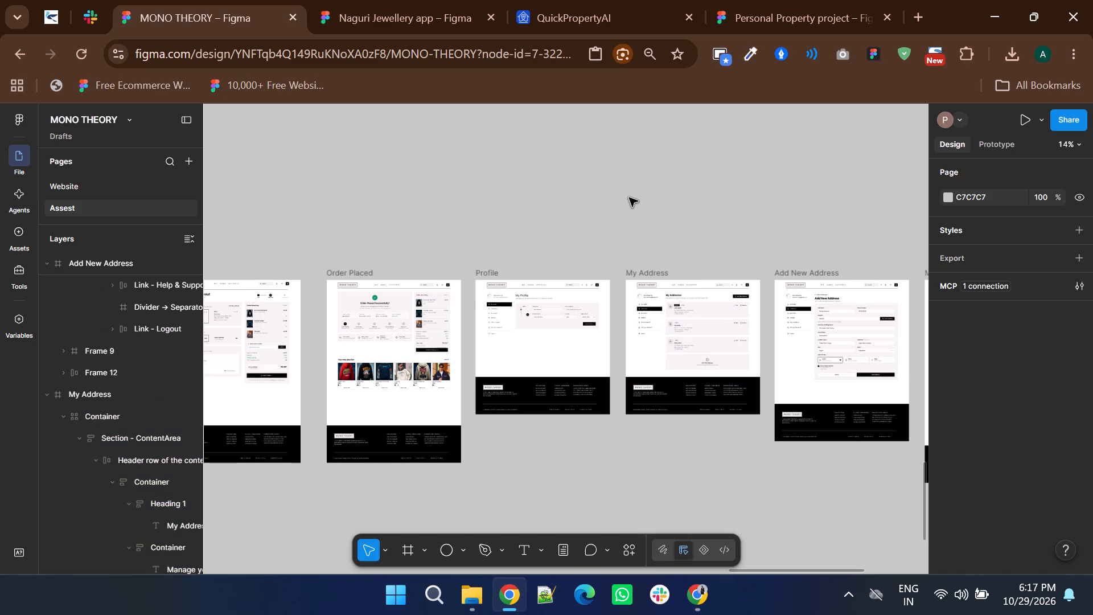
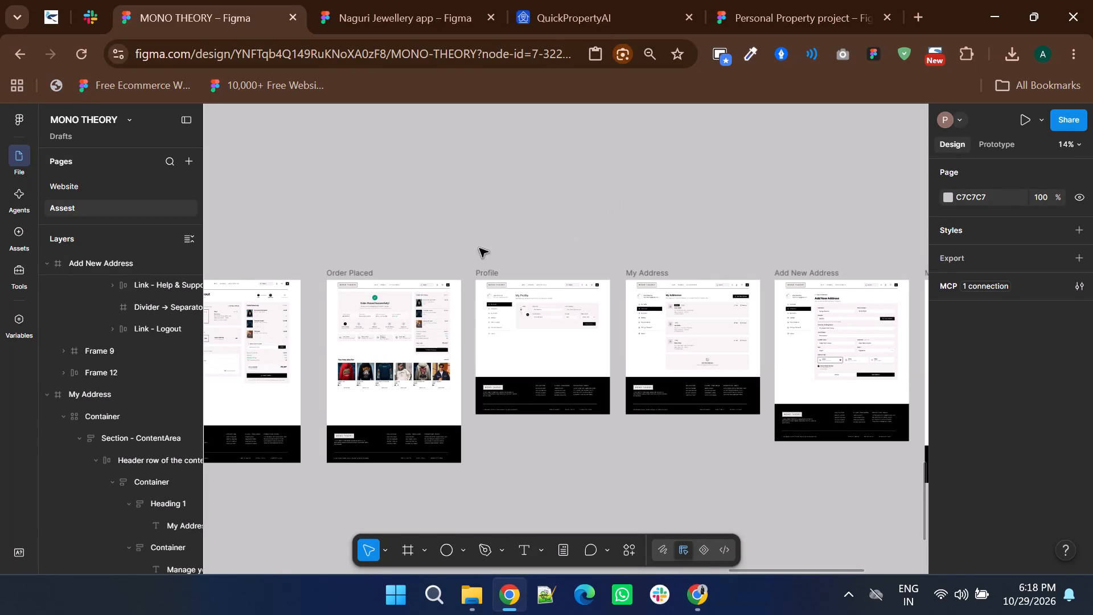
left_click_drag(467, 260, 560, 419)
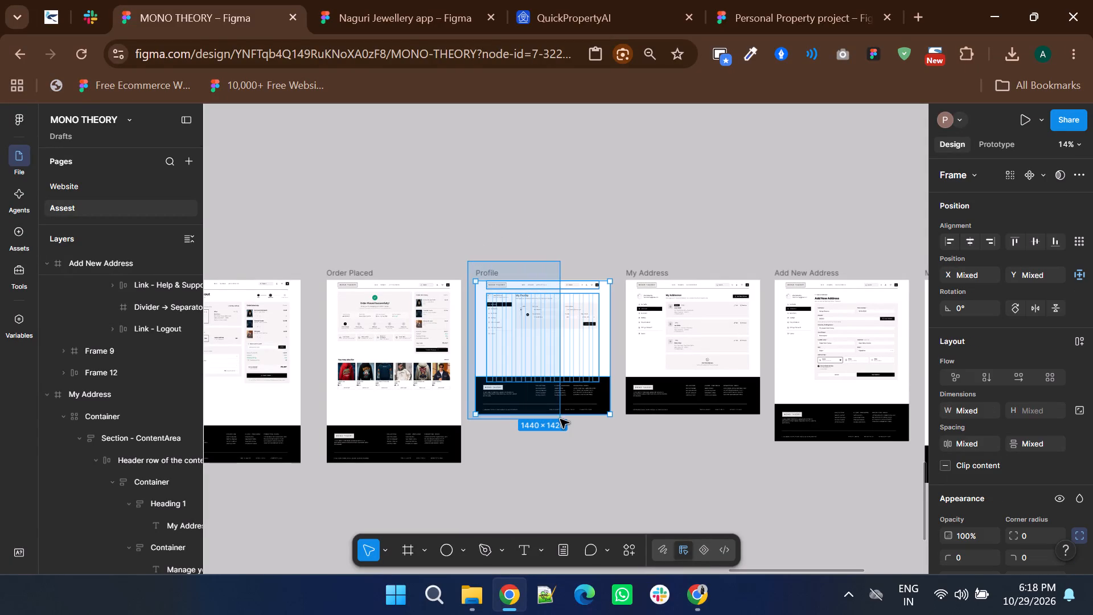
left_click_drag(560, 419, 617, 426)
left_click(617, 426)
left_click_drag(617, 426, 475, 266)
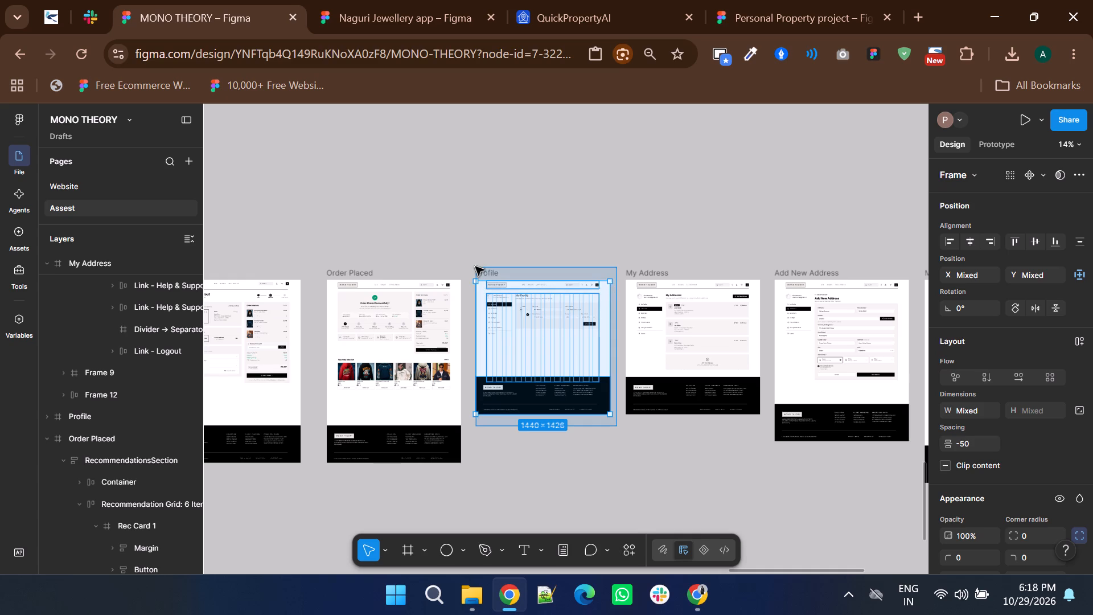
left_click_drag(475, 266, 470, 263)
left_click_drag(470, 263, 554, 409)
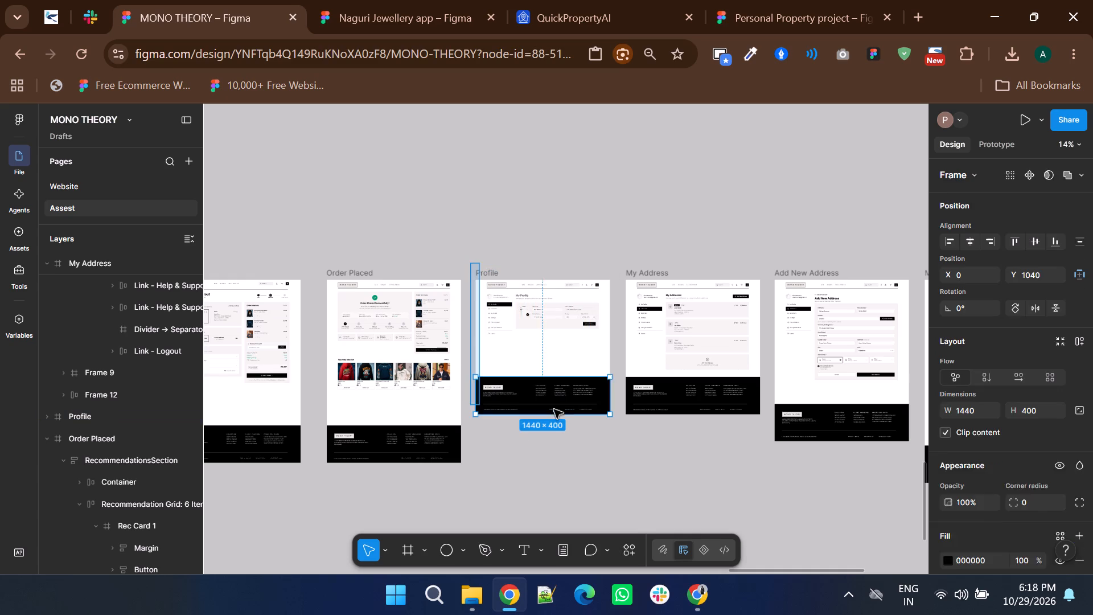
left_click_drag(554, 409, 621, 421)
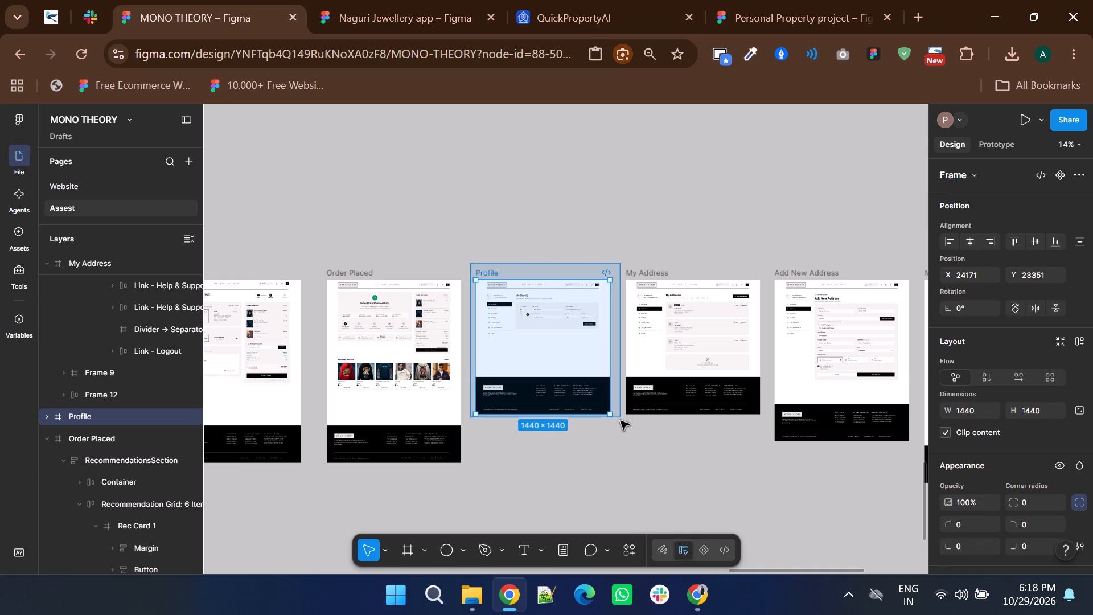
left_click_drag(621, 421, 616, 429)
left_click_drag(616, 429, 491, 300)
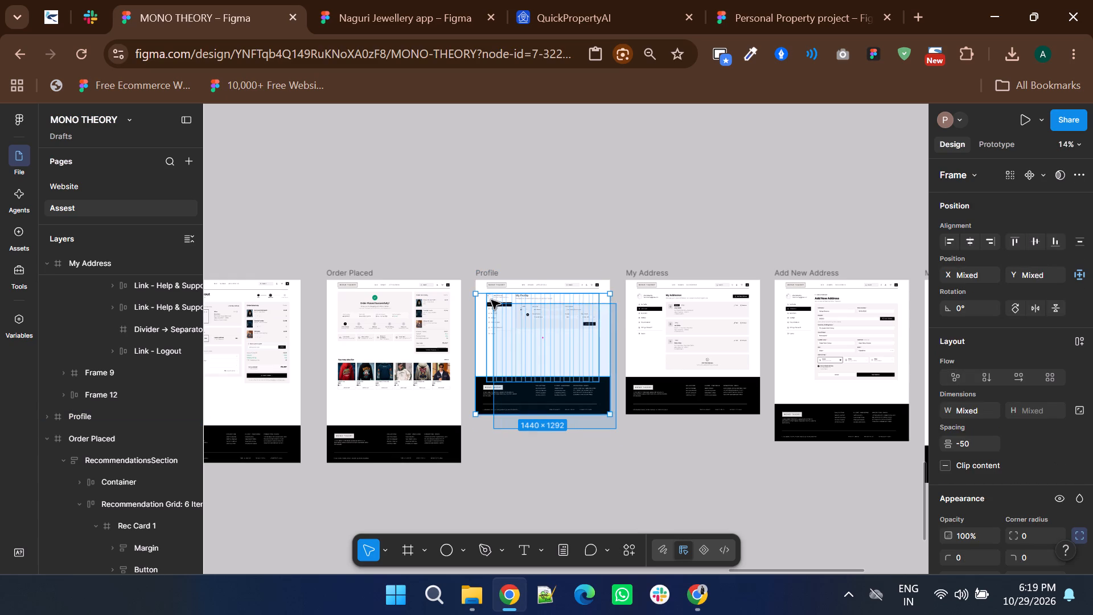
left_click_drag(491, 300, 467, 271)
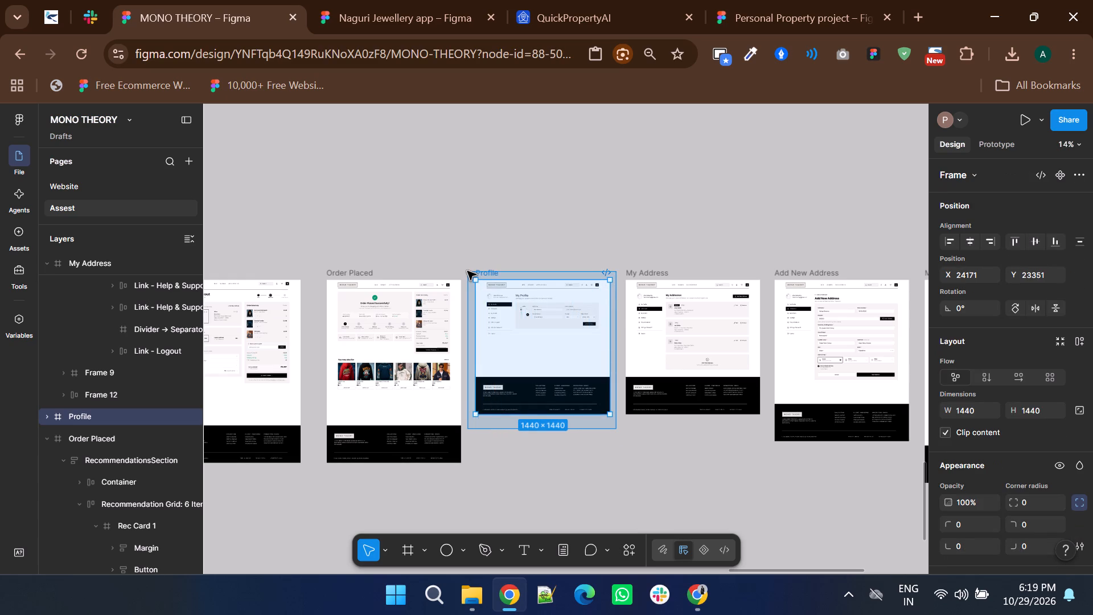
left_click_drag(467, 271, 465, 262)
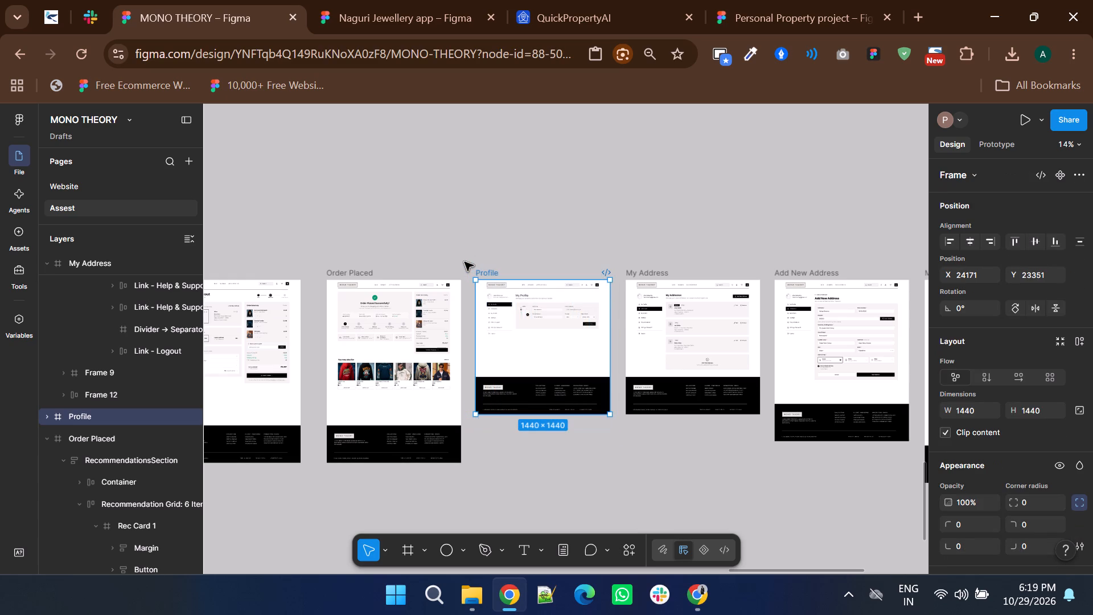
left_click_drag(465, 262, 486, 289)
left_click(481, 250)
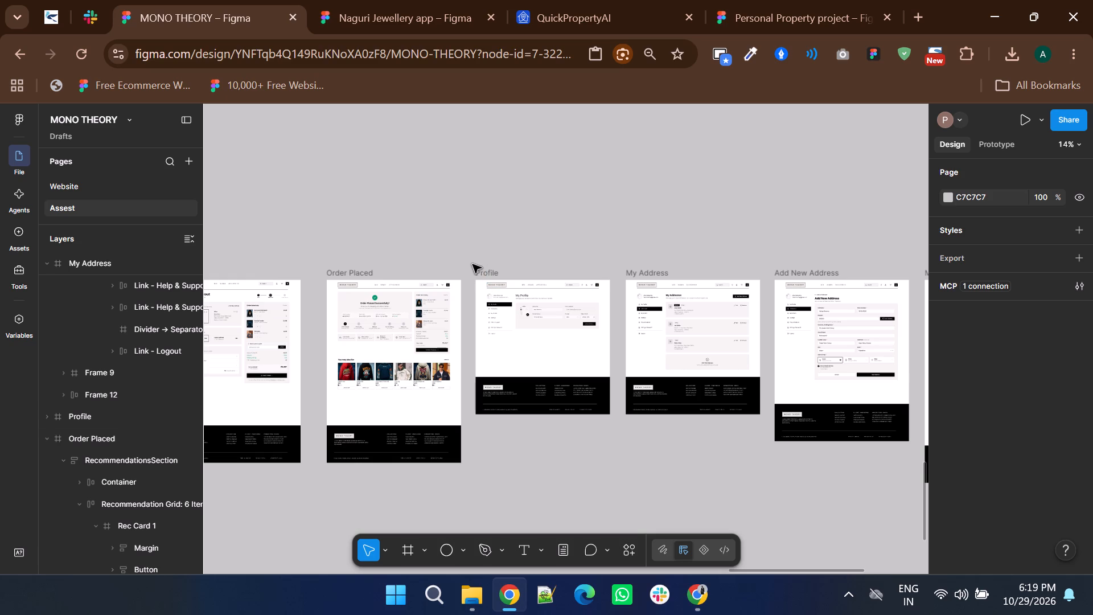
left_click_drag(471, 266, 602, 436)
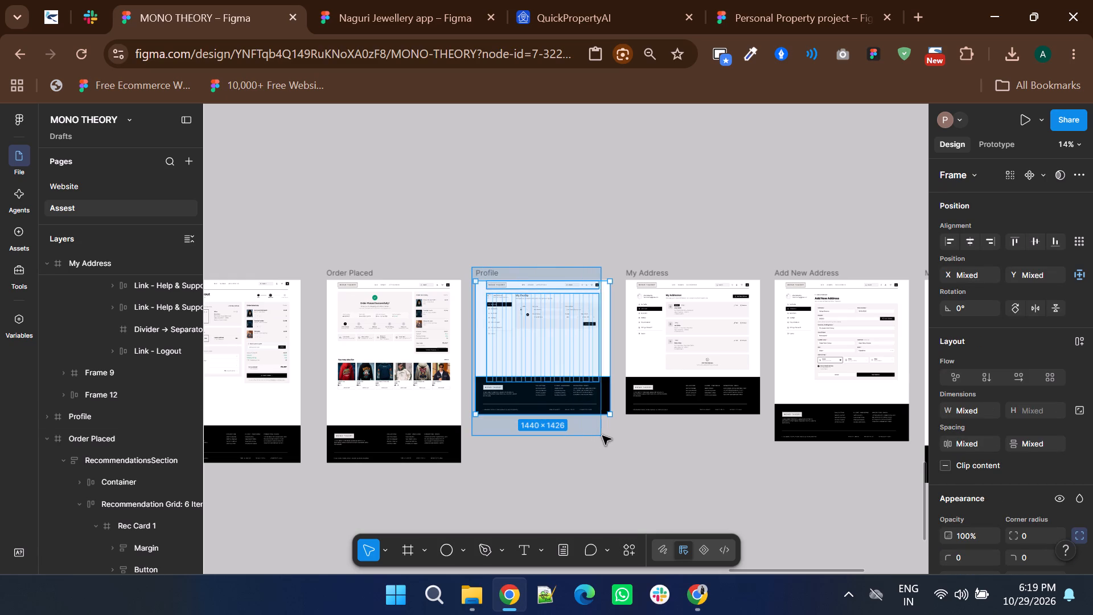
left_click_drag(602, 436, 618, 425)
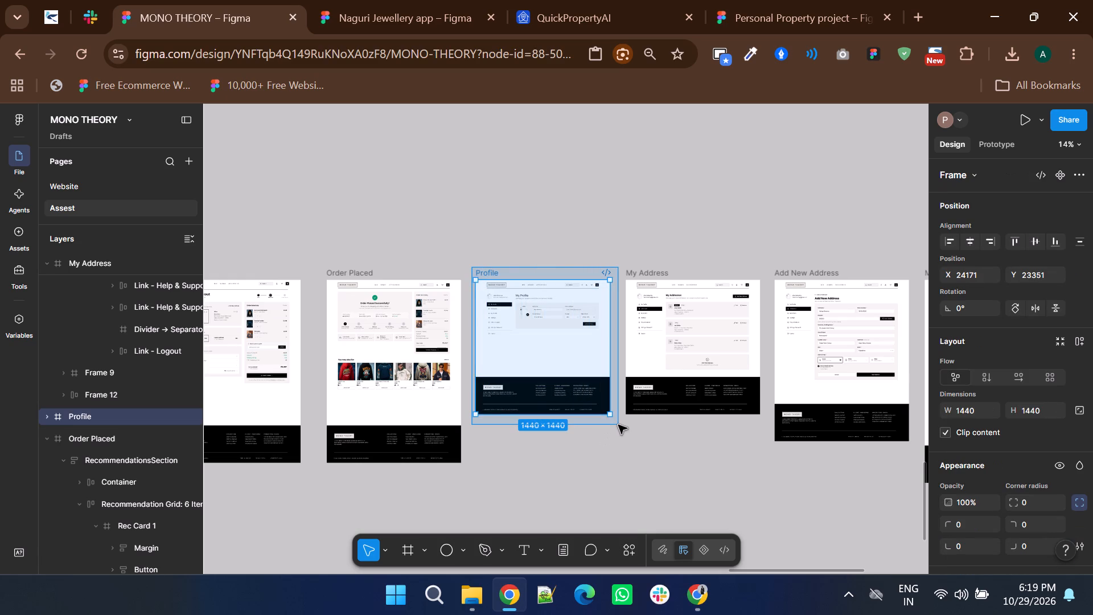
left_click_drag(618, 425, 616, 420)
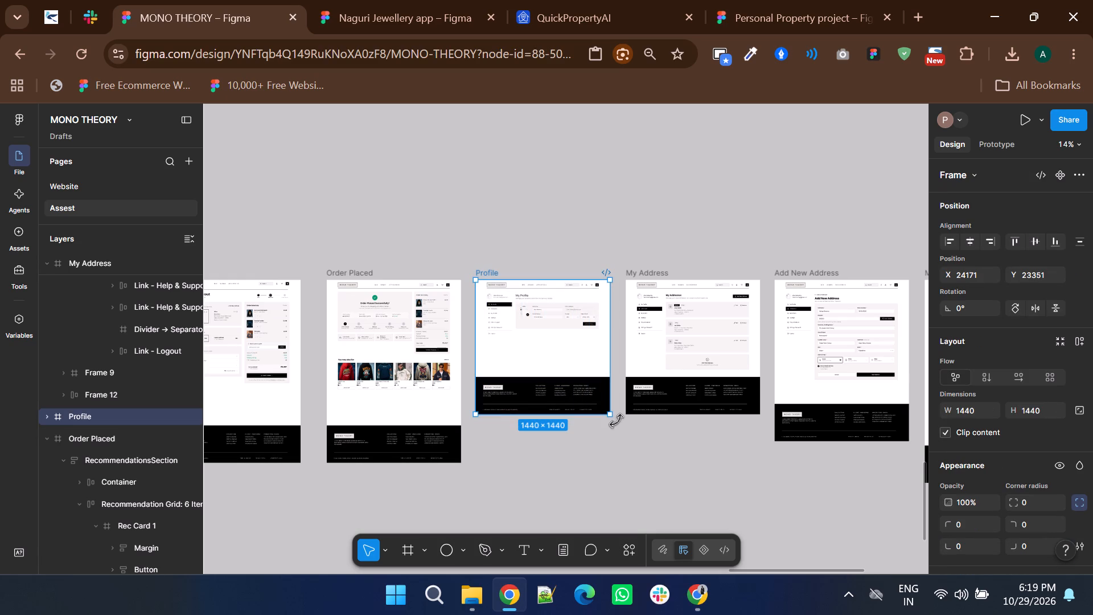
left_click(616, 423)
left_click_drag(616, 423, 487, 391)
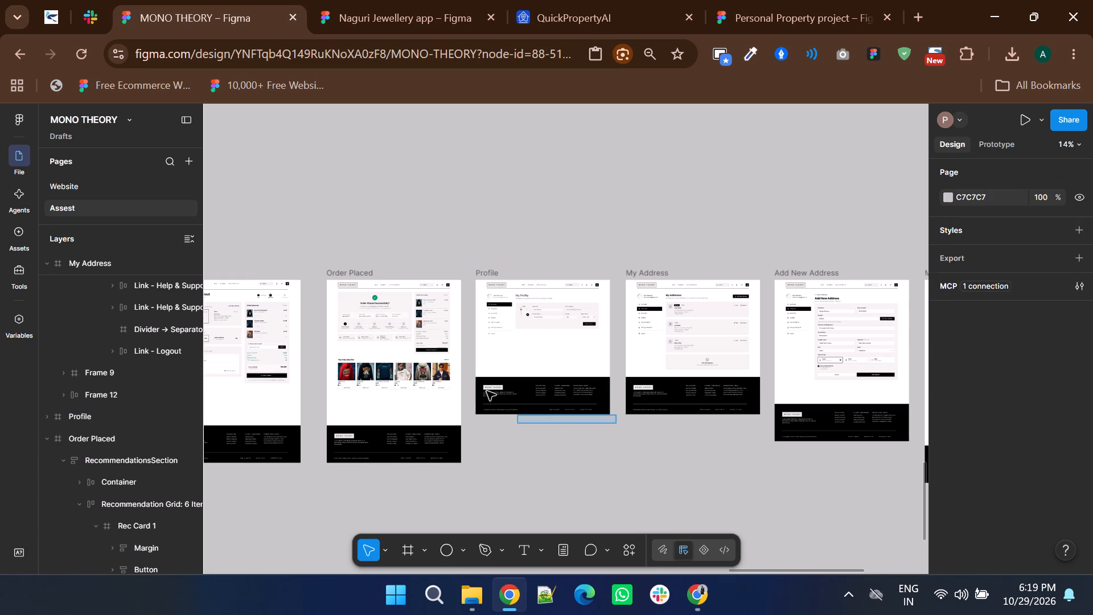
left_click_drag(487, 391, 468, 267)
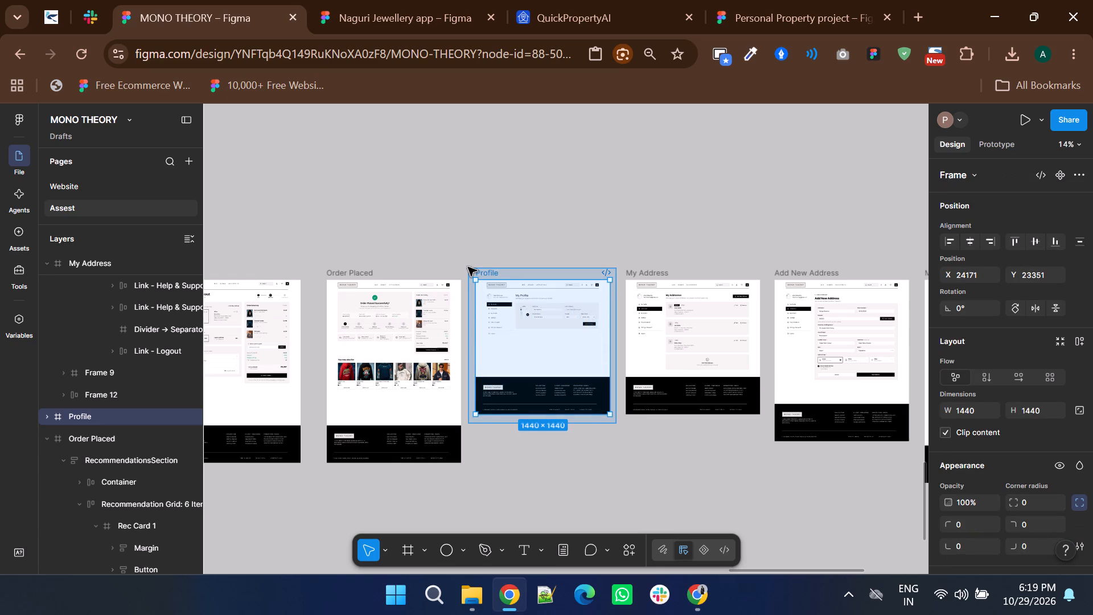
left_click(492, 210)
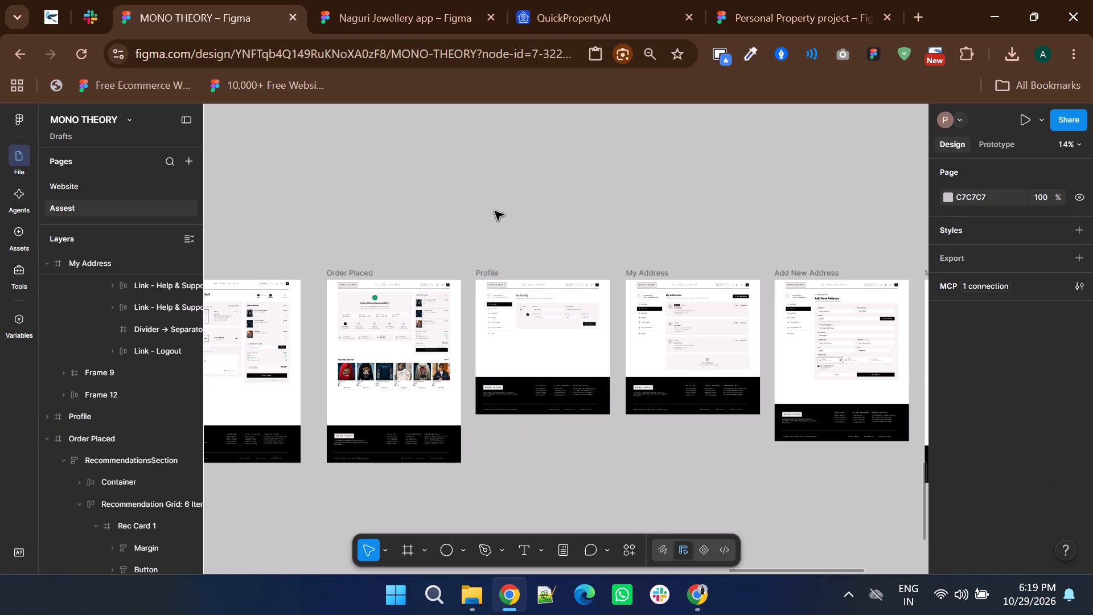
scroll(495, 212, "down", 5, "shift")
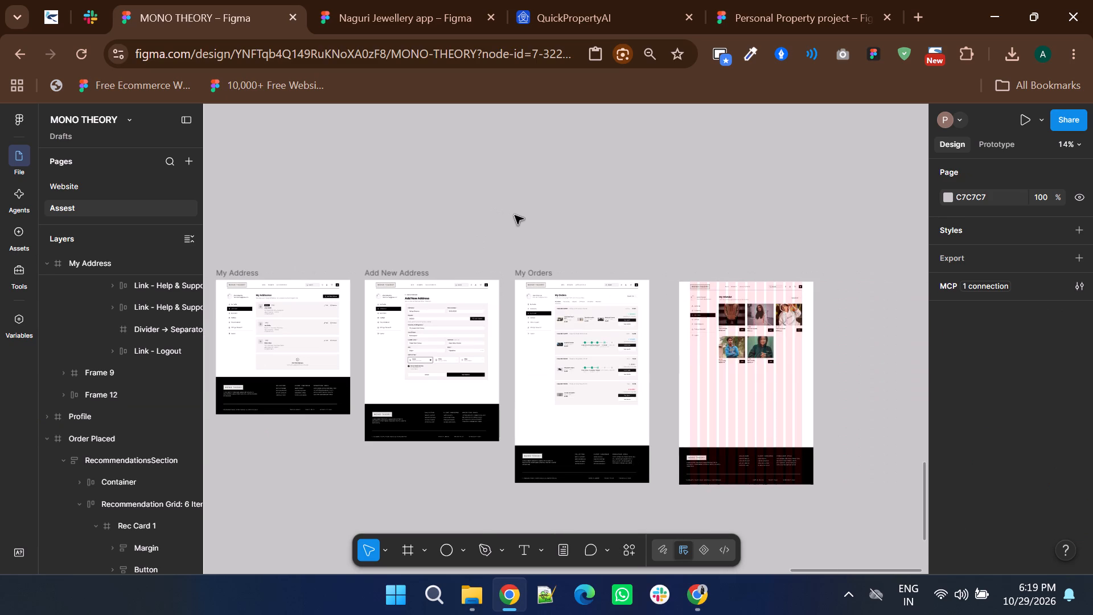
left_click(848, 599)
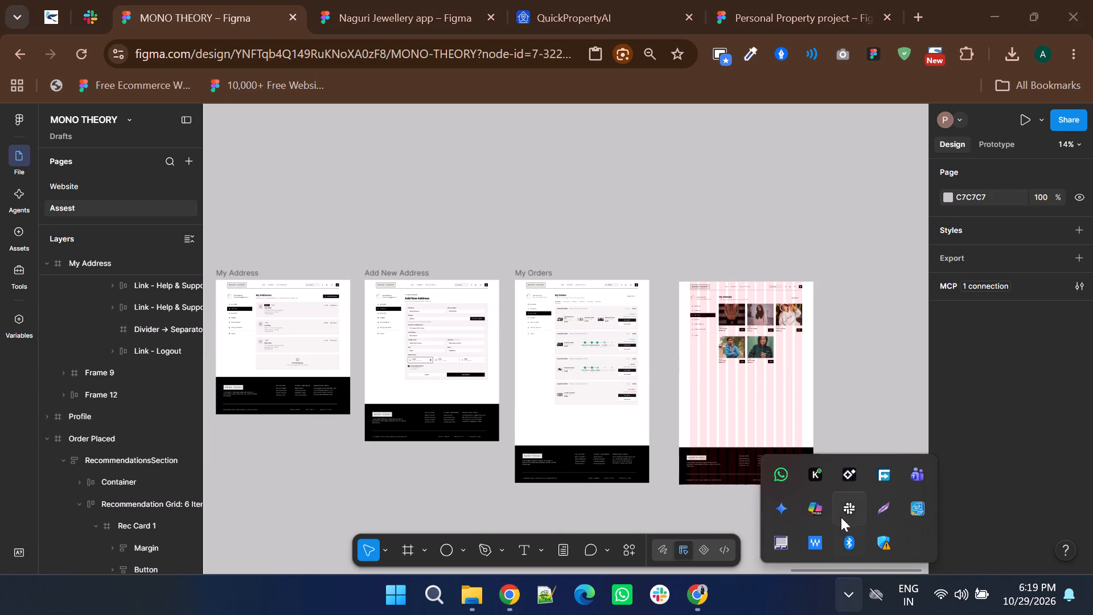
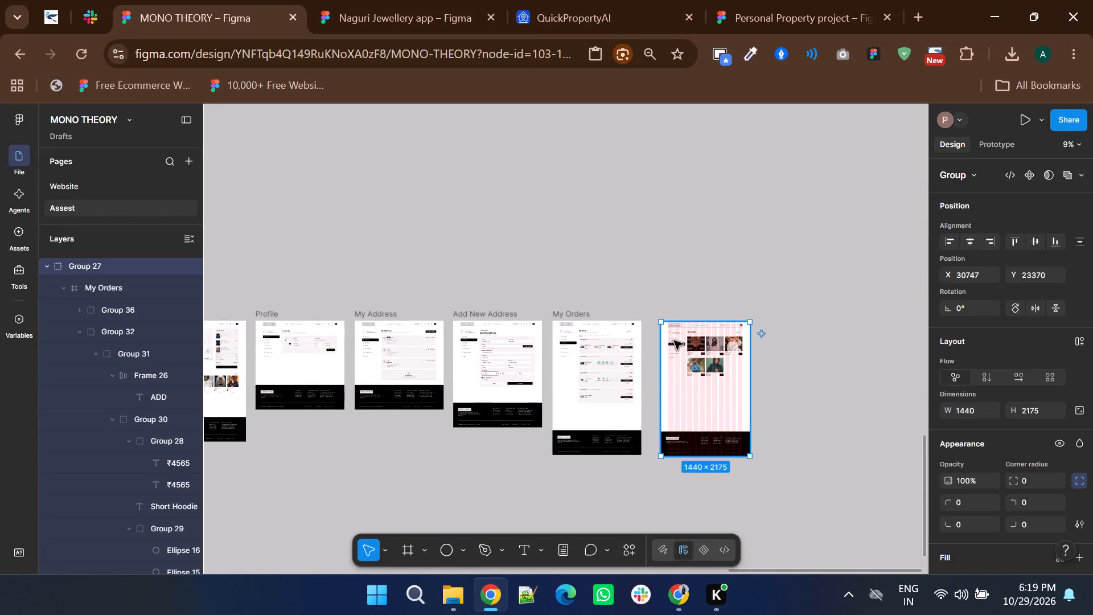
Ungroup the outer group wrapping the My Wishlist page frame so the frame stands on its own.
left_click(674, 341)
left_click(683, 386)
left_click(774, 405)
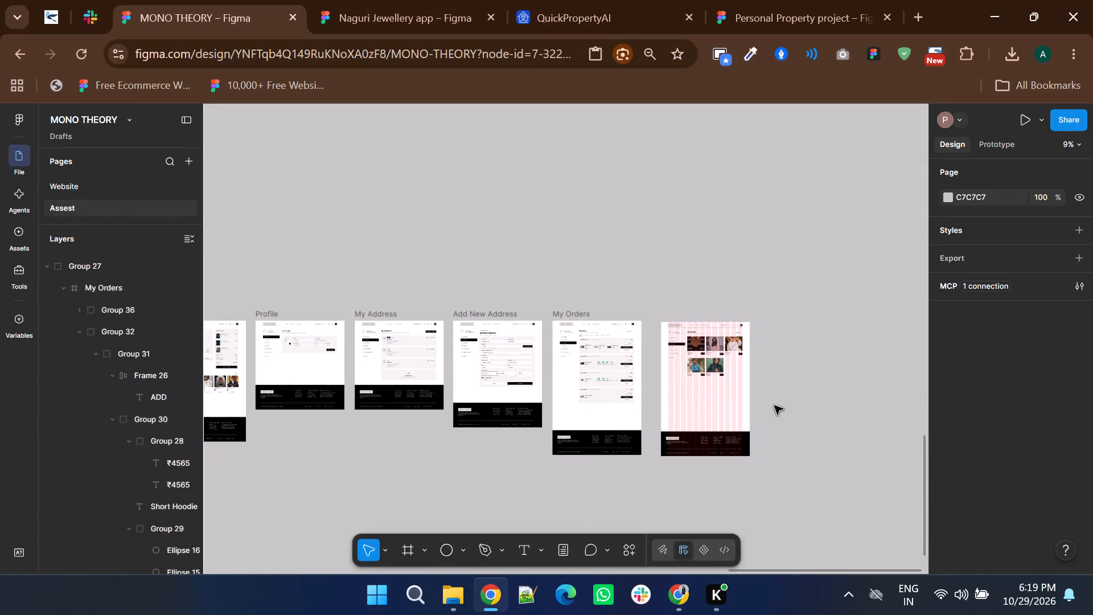
scroll(665, 311, "up", 4, "ctrl")
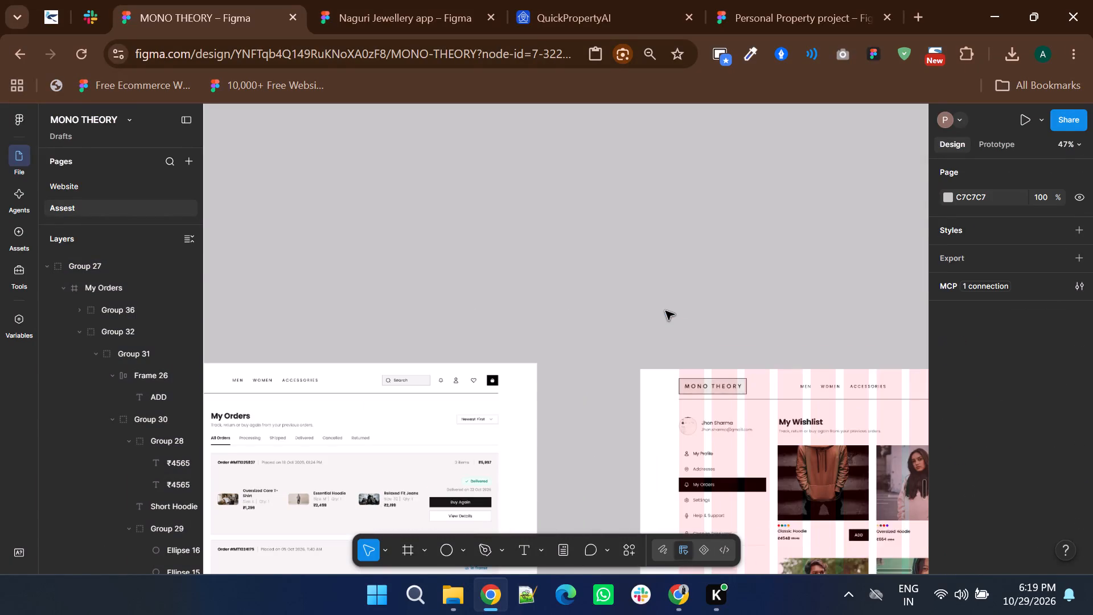
scroll(665, 311, "down", 3, "ctrl")
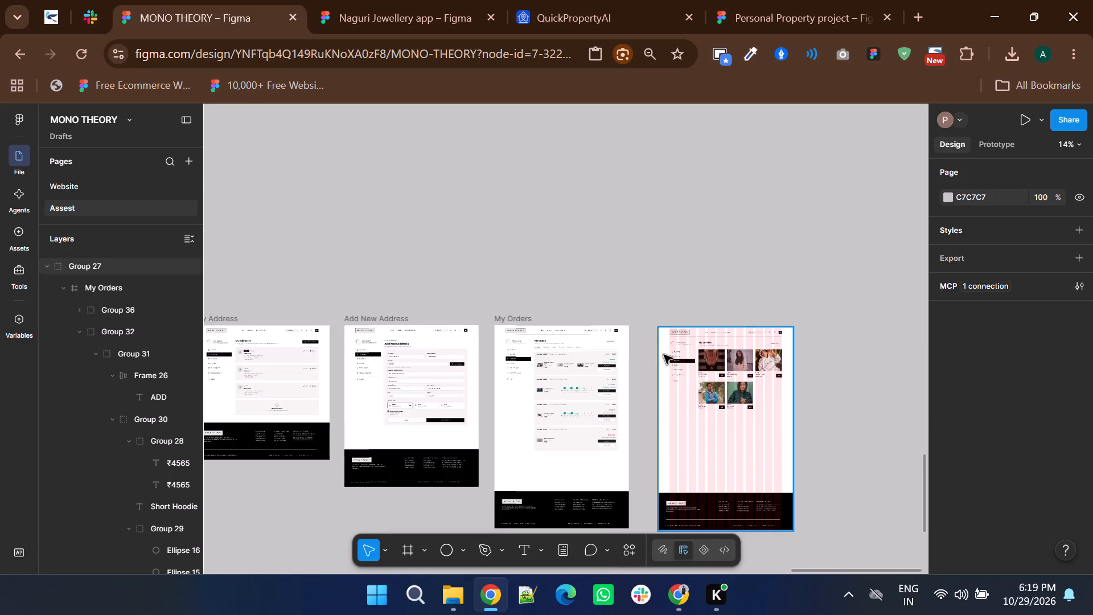
left_click(664, 358)
left_click(664, 358, "ctrl")
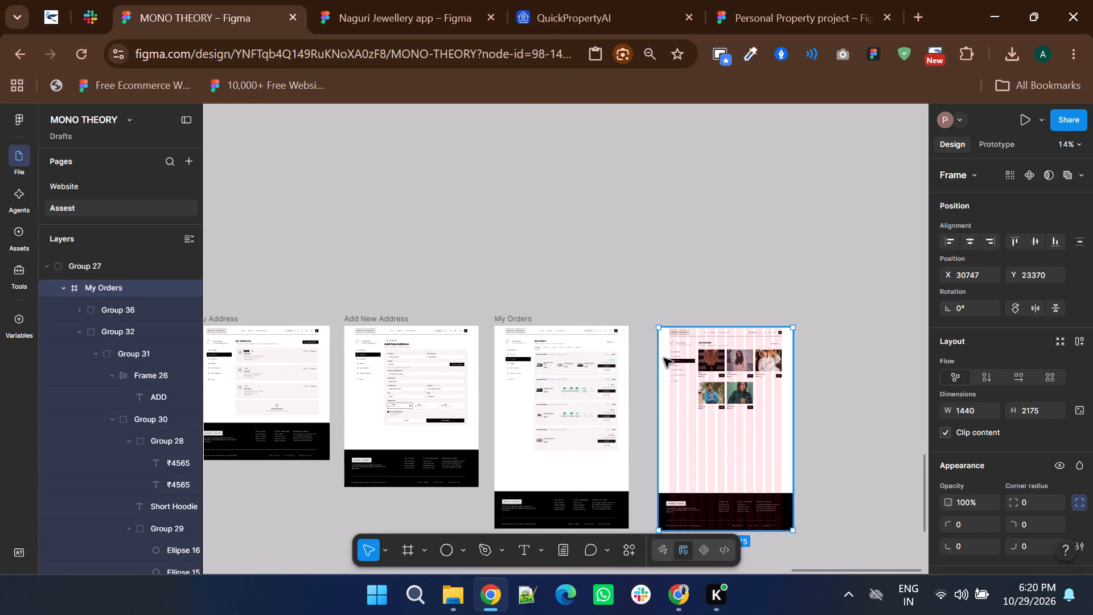
left_click(660, 296)
left_click(696, 373)
right_click(696, 373)
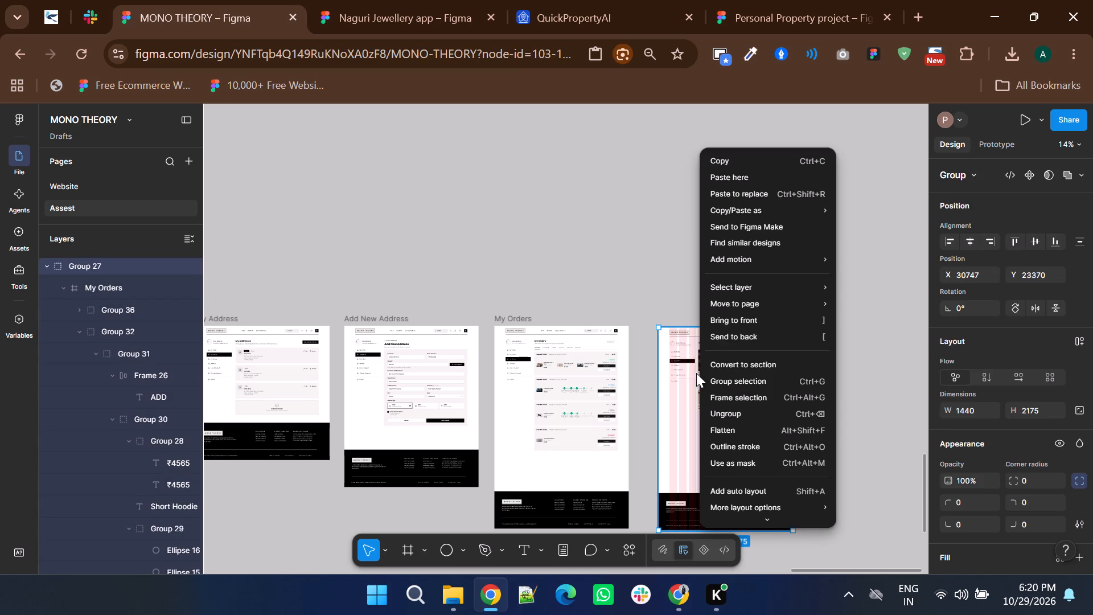
left_click(718, 417)
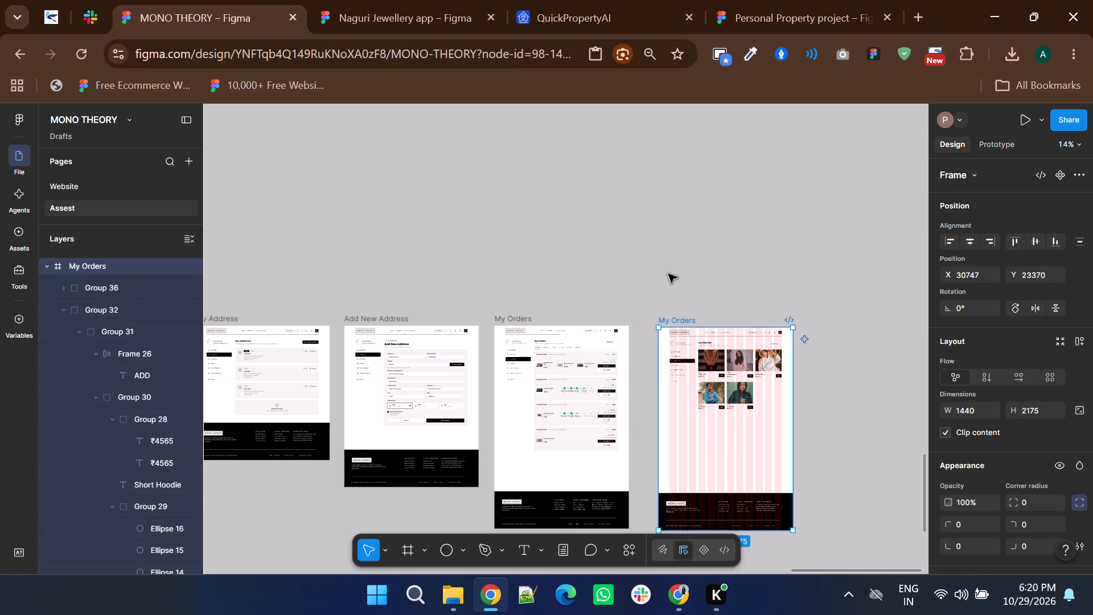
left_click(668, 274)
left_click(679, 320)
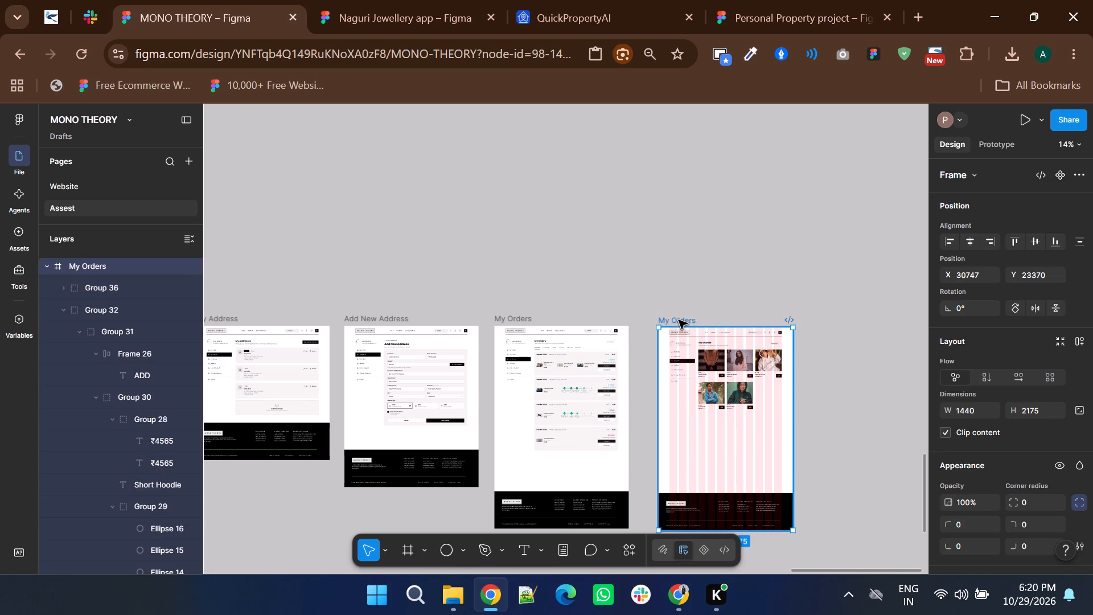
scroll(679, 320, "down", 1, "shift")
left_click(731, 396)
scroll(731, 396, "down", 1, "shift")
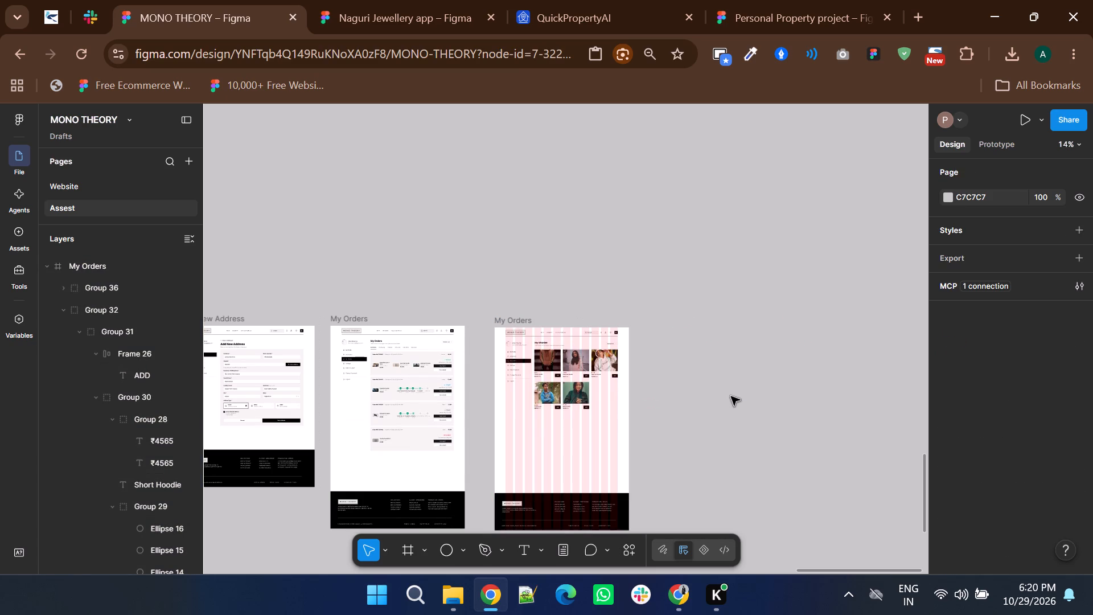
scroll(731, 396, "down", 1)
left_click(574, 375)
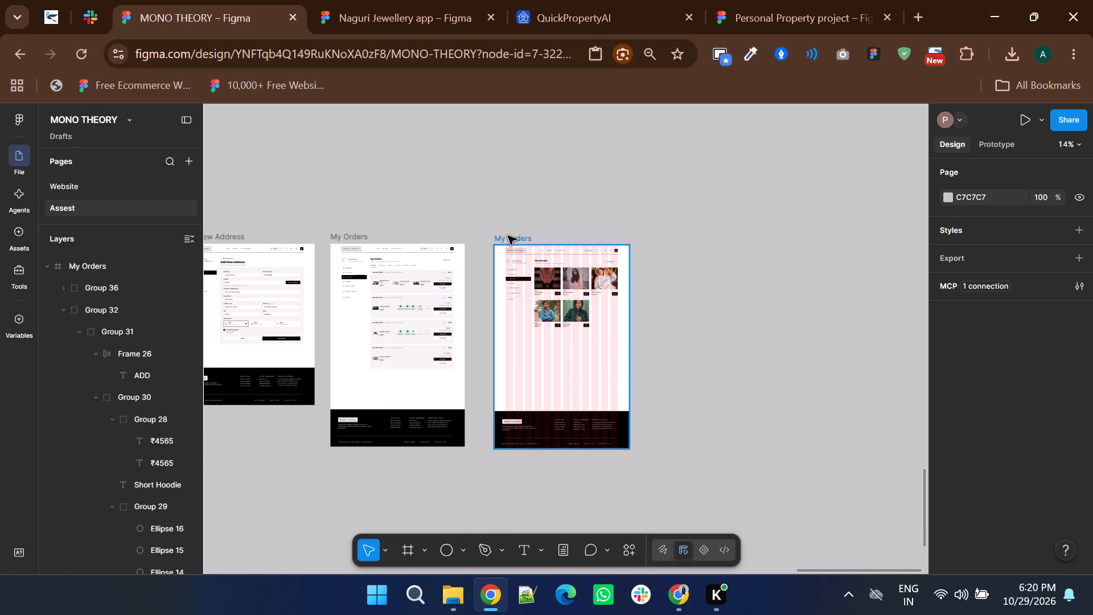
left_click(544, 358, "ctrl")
Draw a rectangle about 274 × 254 in the empty third slot of the second wishlist row, beside the Relax Hoodie photo.
scroll(570, 429, "up", 6, "ctrl")
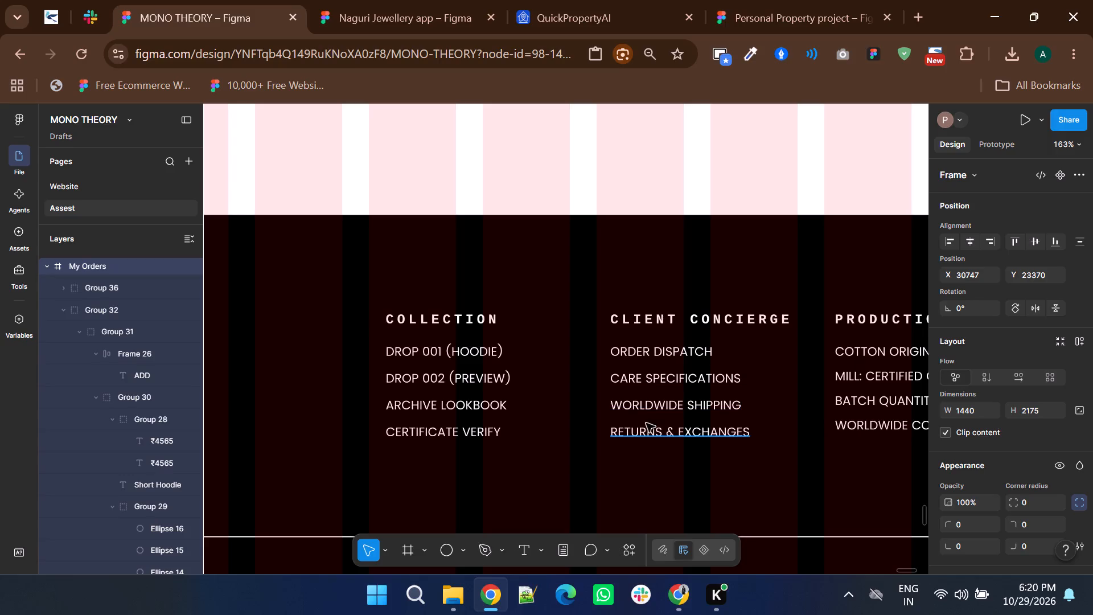
scroll(650, 438, "down", 3, "ctrl")
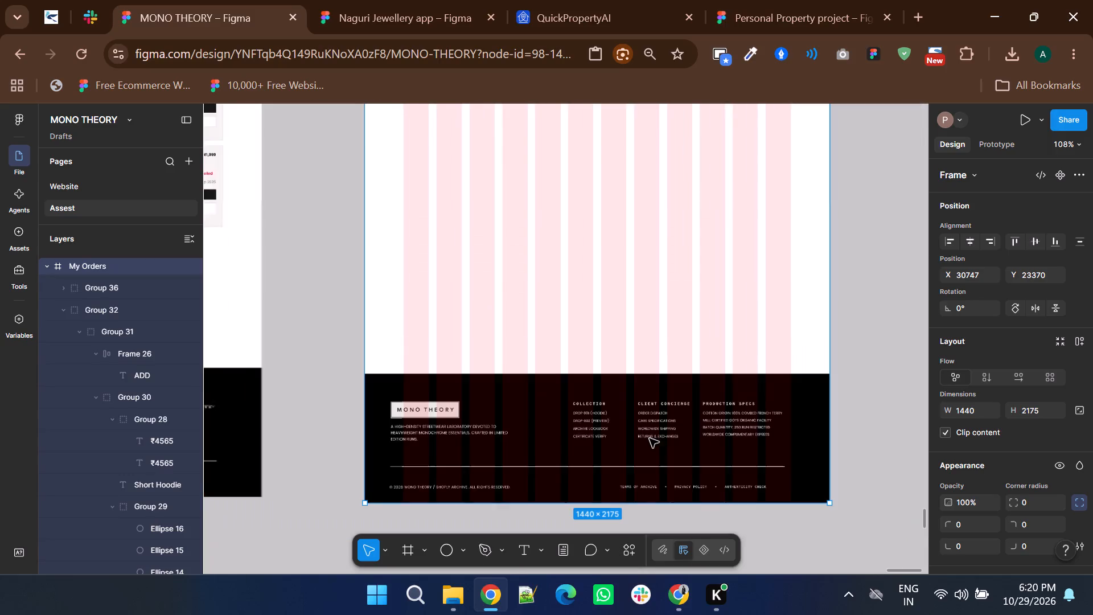
scroll(650, 438, "up", 3)
scroll(827, 228, "down", 2, "shift")
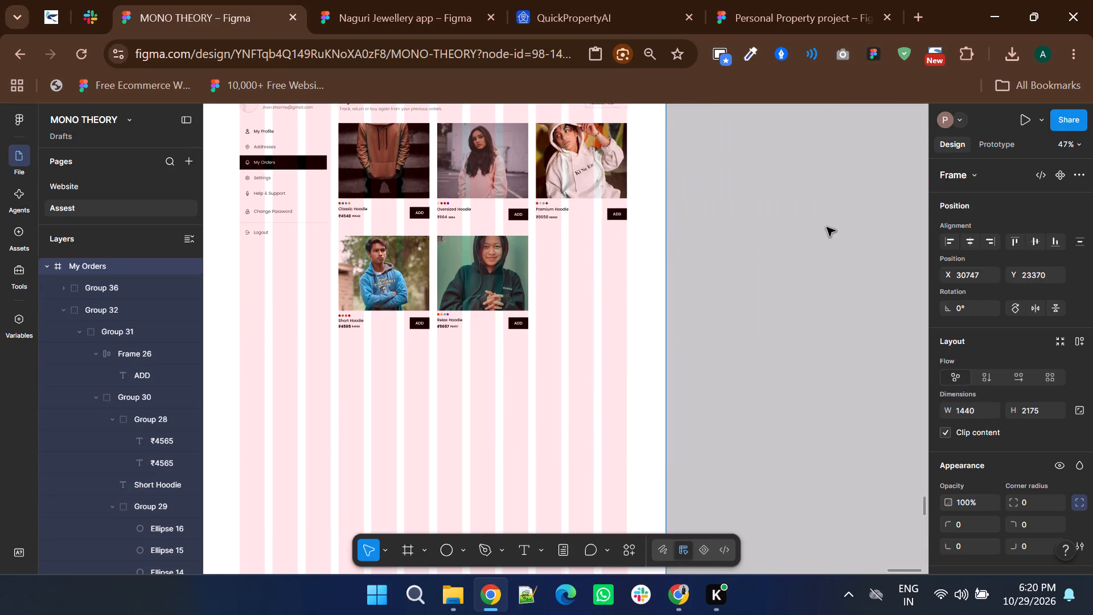
scroll(576, 262, "up", 3, "ctrl")
scroll(512, 366, "down", 1, "ctrl")
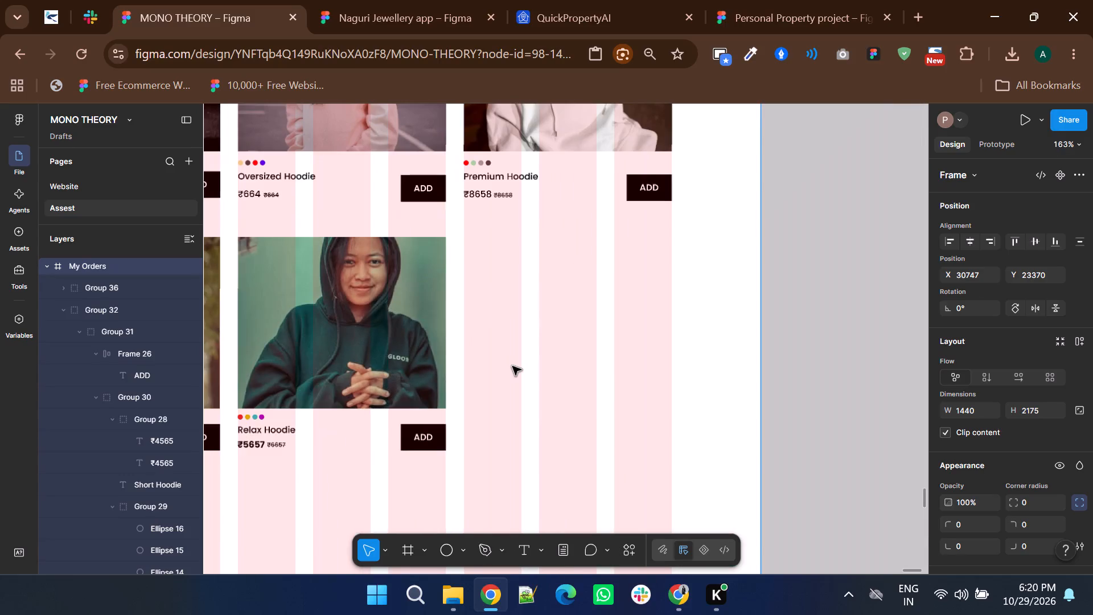
left_click(463, 551)
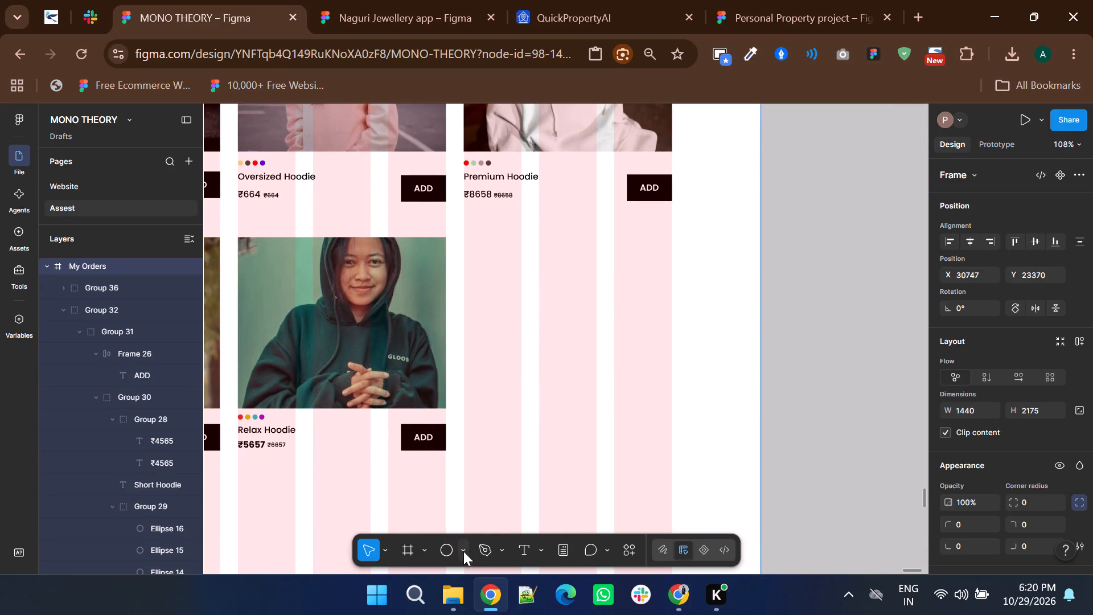
left_click(527, 426)
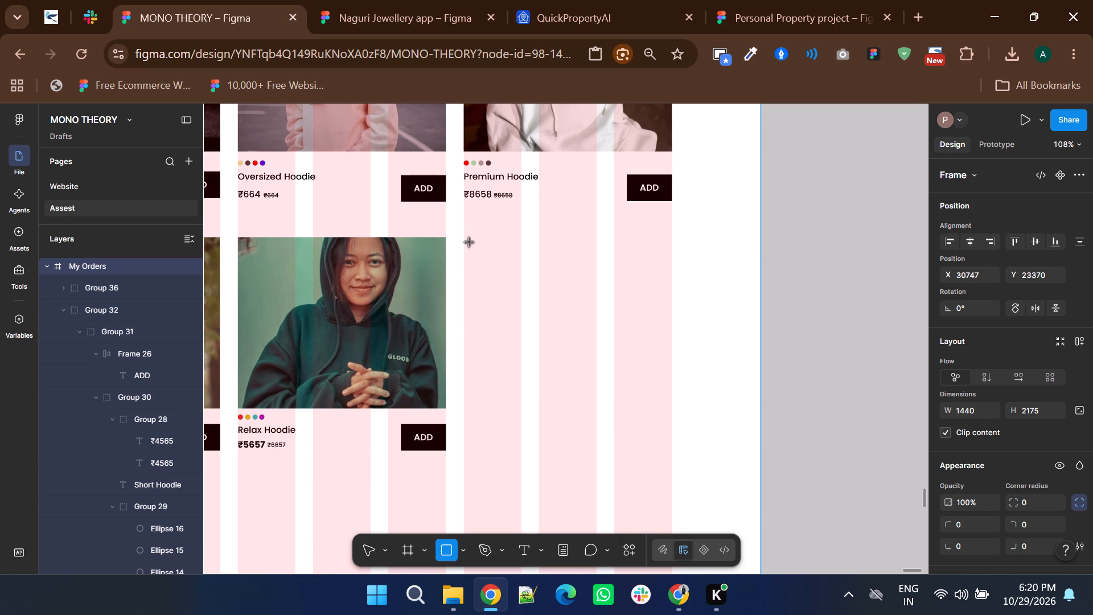
left_click_drag(469, 242, 657, 420)
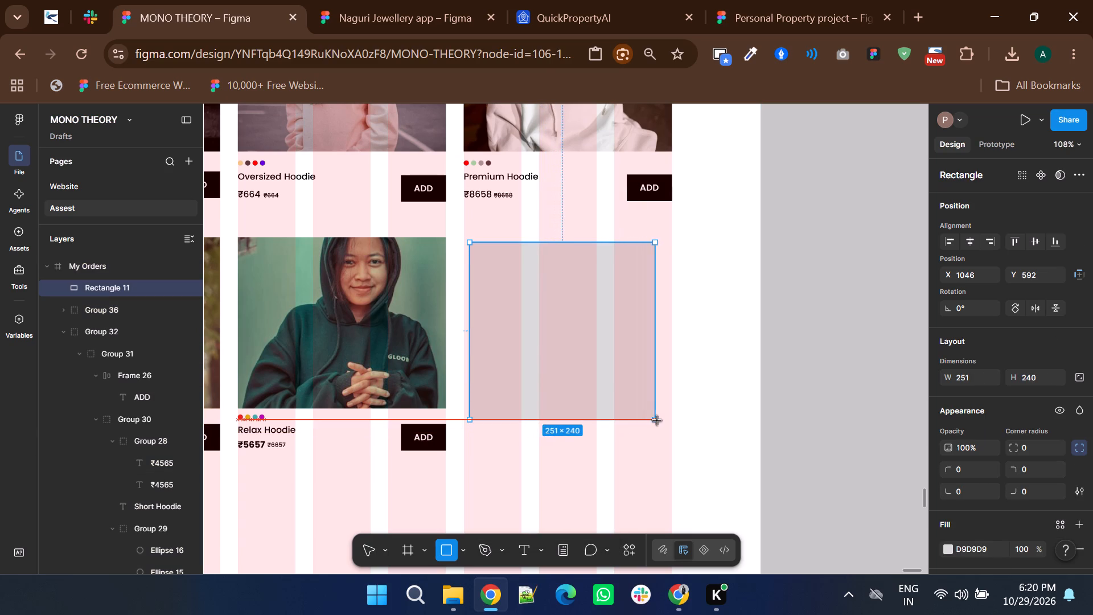
left_click_drag(657, 420, 672, 429)
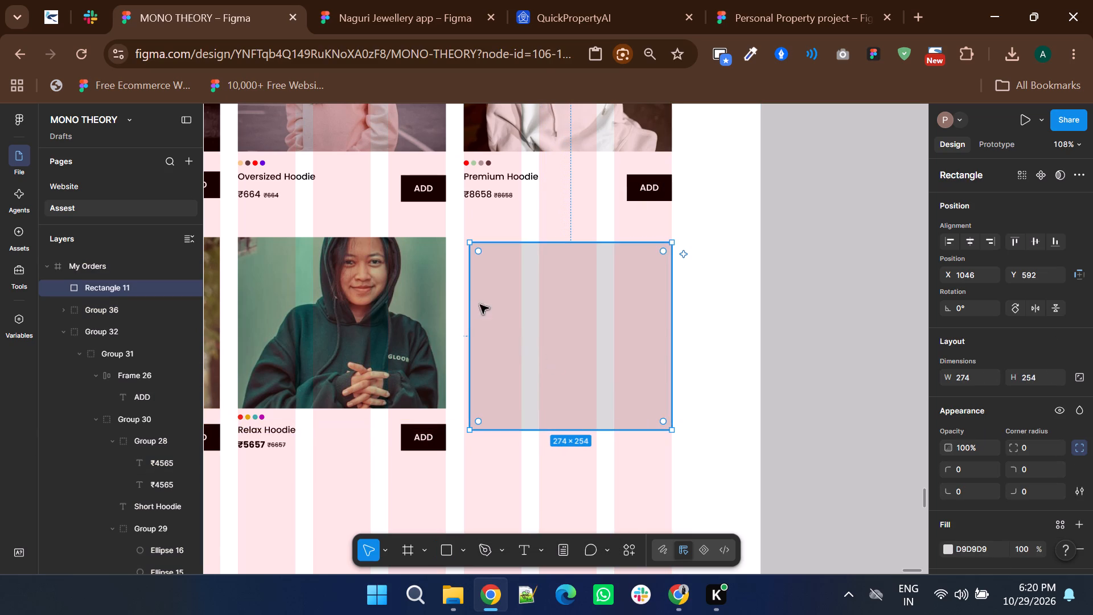
Resize the new rectangle to 282 × 232, aligning its edges with the Premium Hoodie column and the Relax Hoodie photo.
left_click_drag(472, 273, 466, 268)
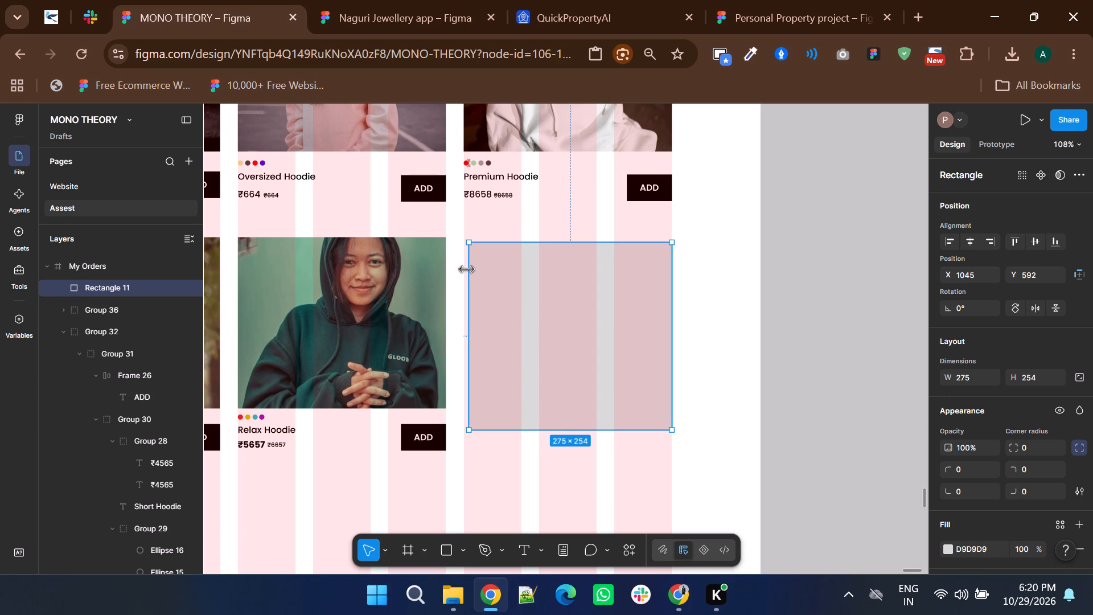
left_click_drag(466, 268, 466, 268)
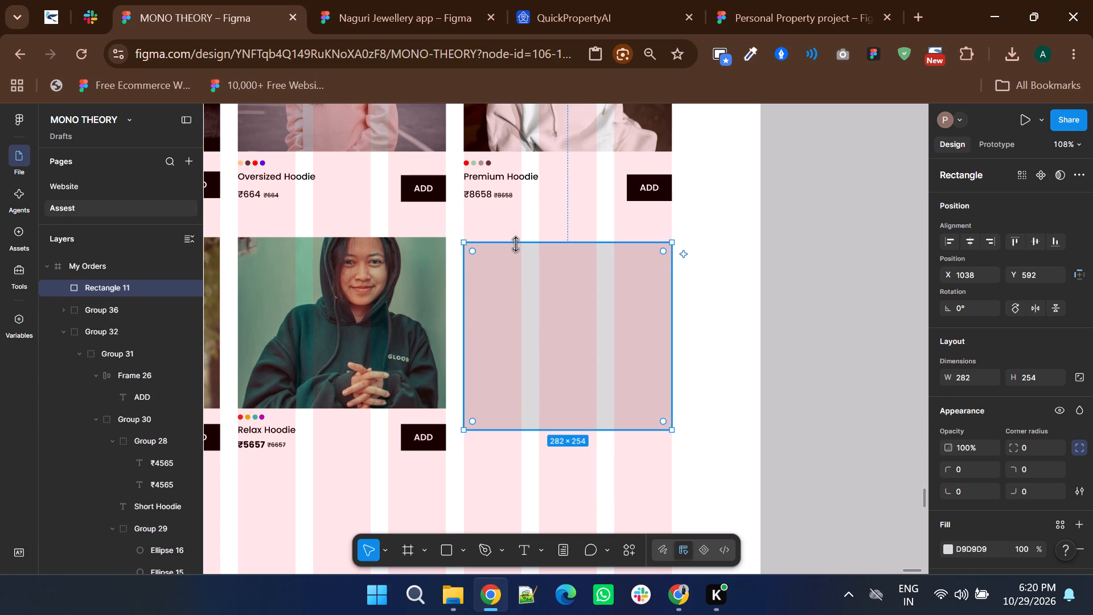
left_click_drag(516, 244, 517, 239)
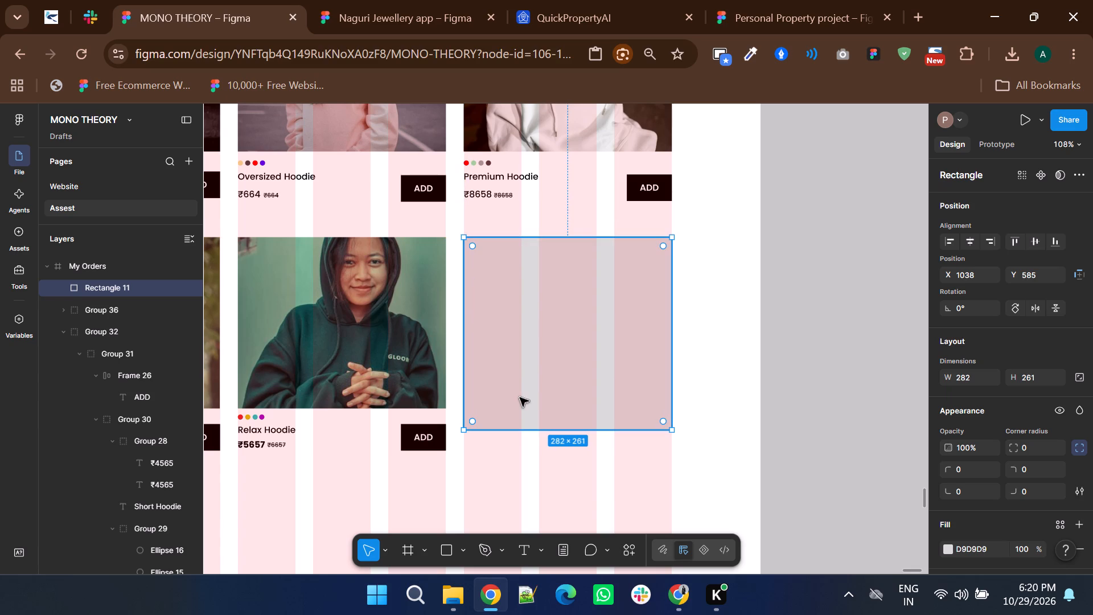
left_click_drag(519, 427, 517, 409)
scroll(516, 408, "down", 1, "ctrl")
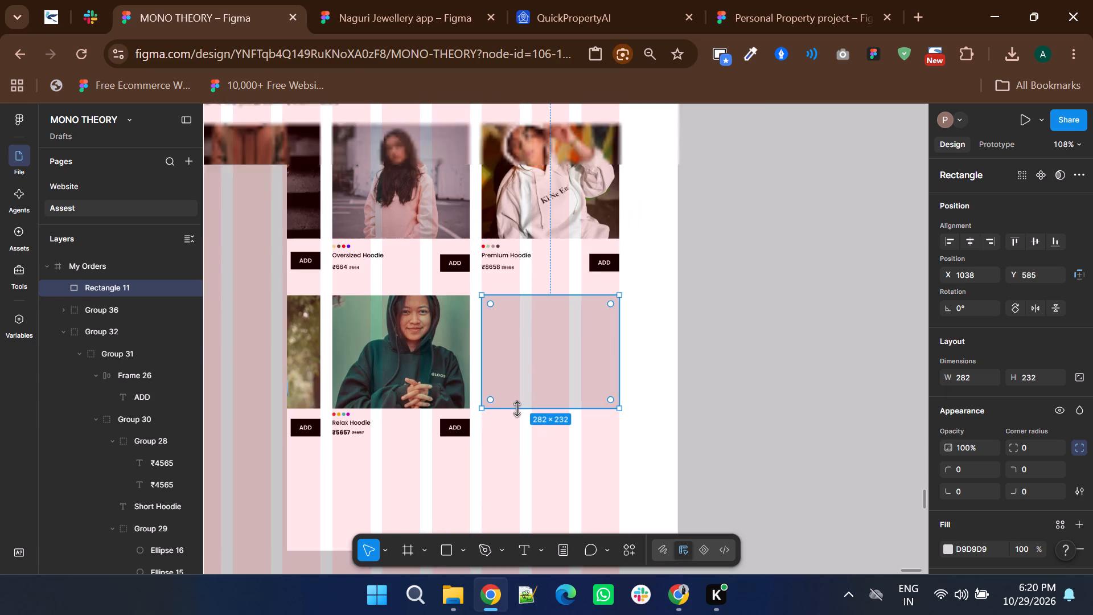
left_click(674, 381)
scroll(720, 387, "down", 2, "ctrl")
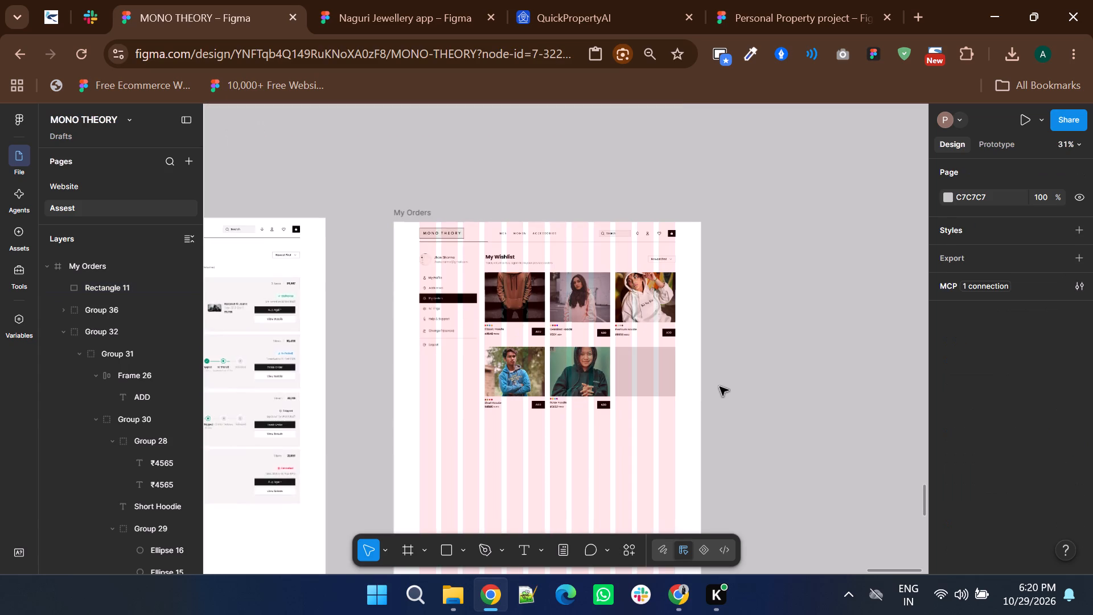
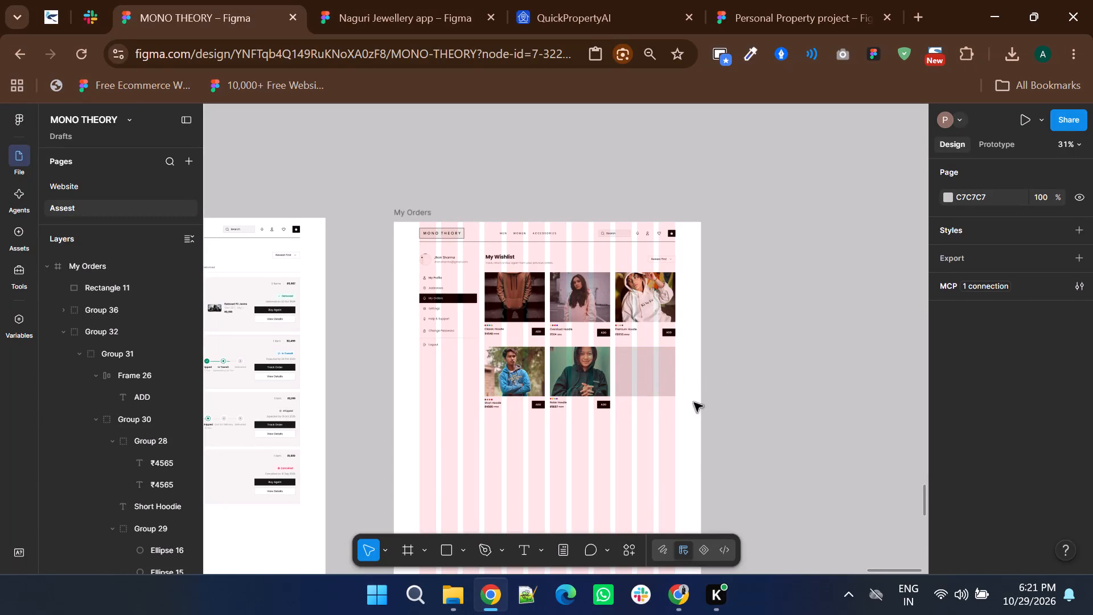
Fill the empty rectangle beside the Relax Hoodie photo with an Unsplash "hoodie" search photo showing a white hoodie on a hanger.
scroll(660, 380, "up", 3, "ctrl")
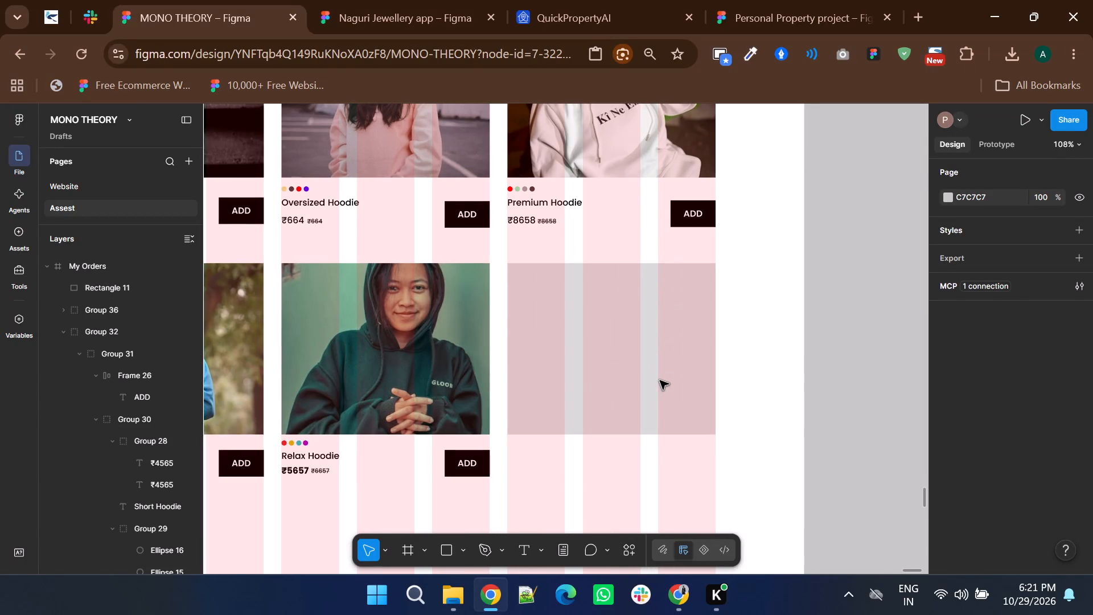
left_click(660, 380)
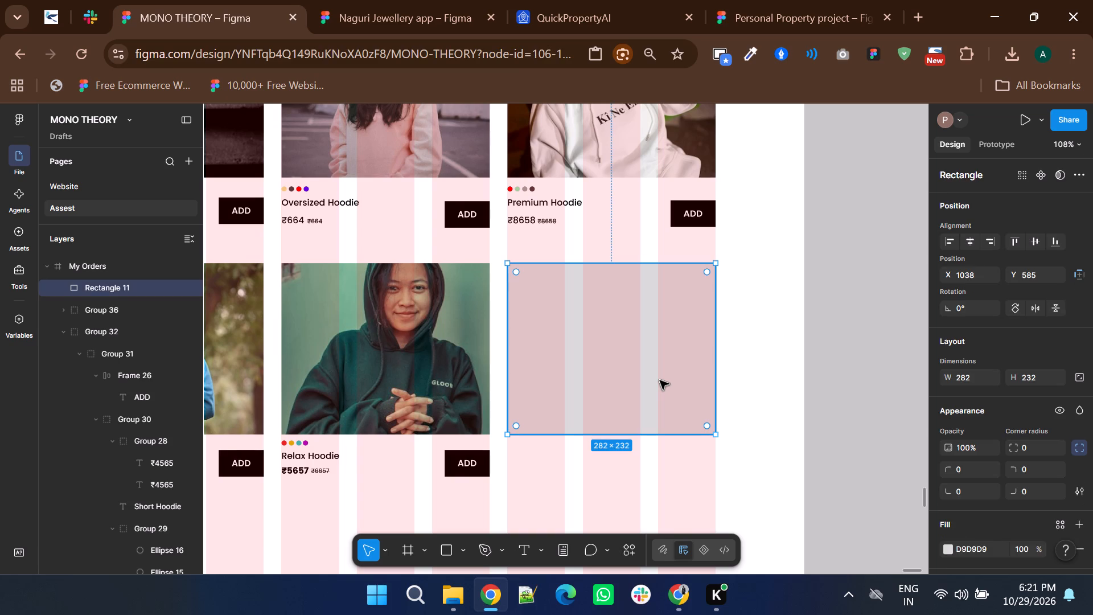
left_click(628, 551)
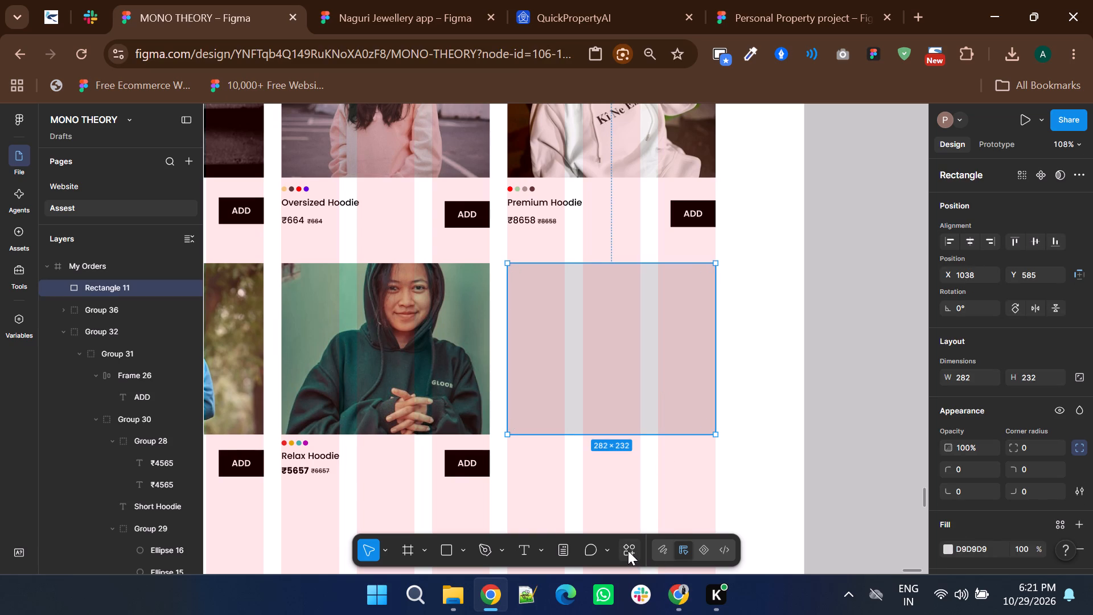
left_click(557, 367)
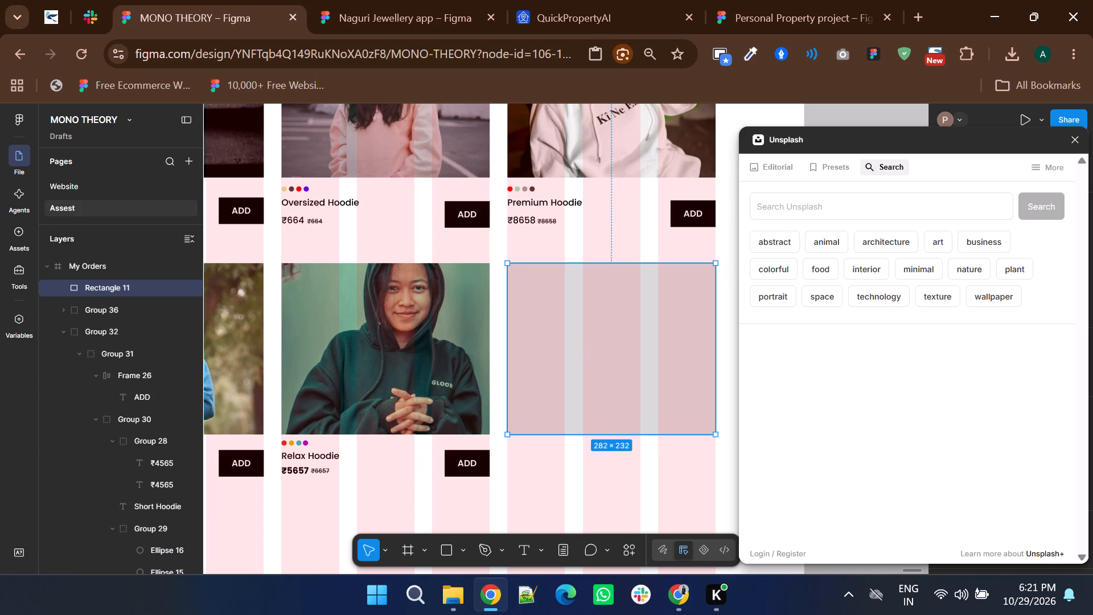
left_click(795, 209)
type("ho")
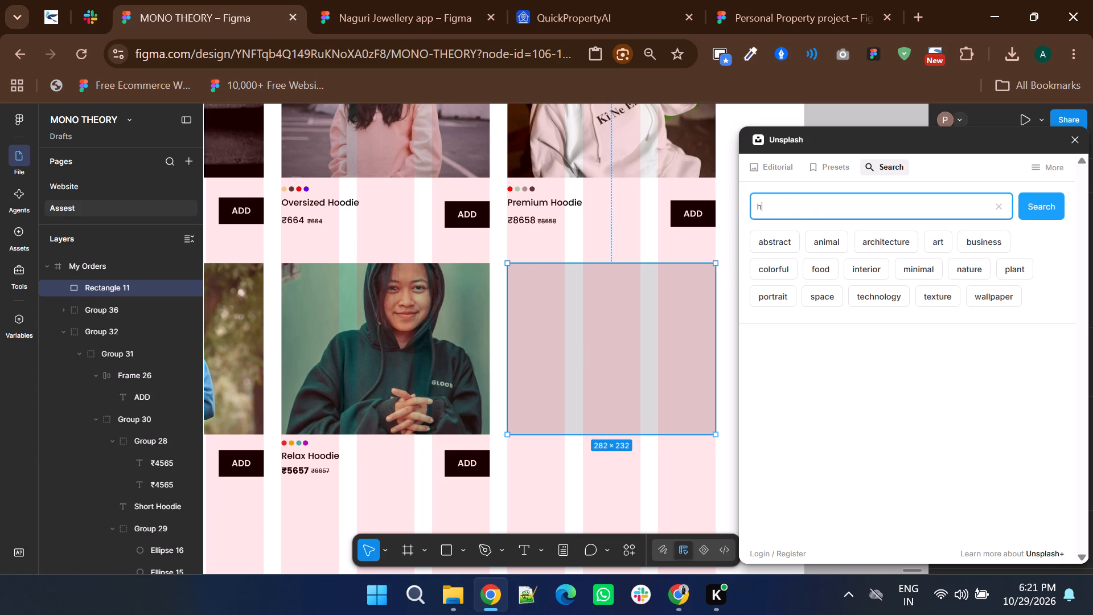
key("o")
key("d")
key("i")
key("e")
key("Return")
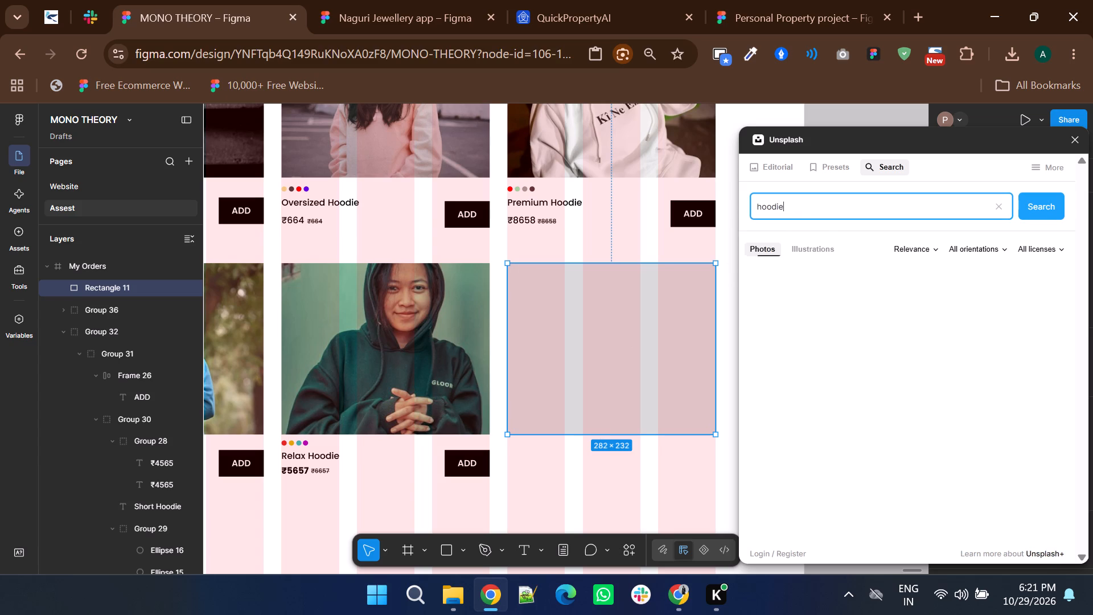
left_click(992, 310)
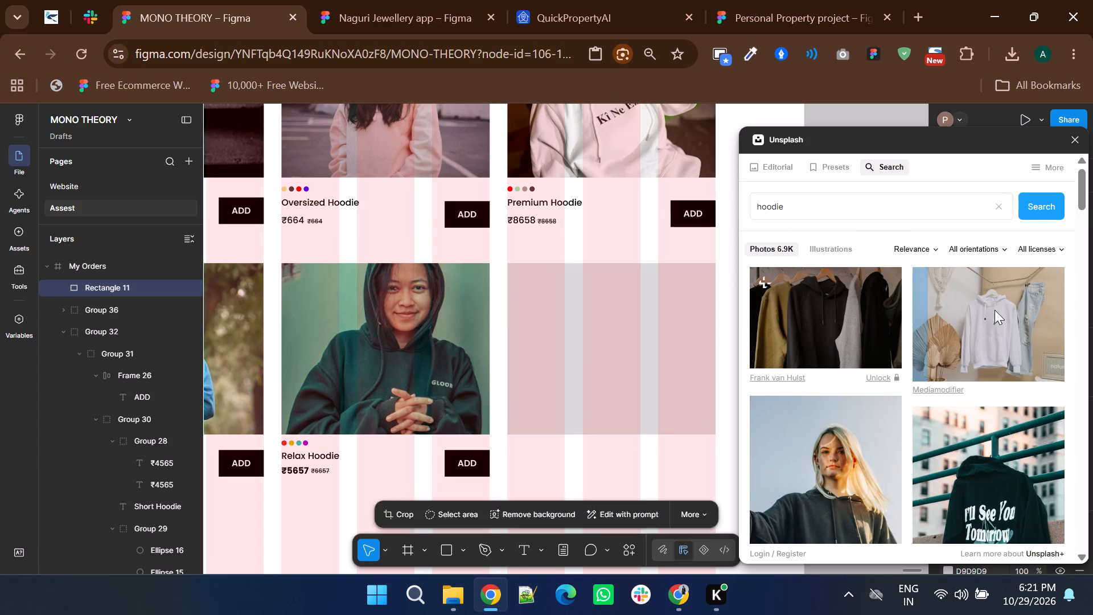
left_click(865, 120)
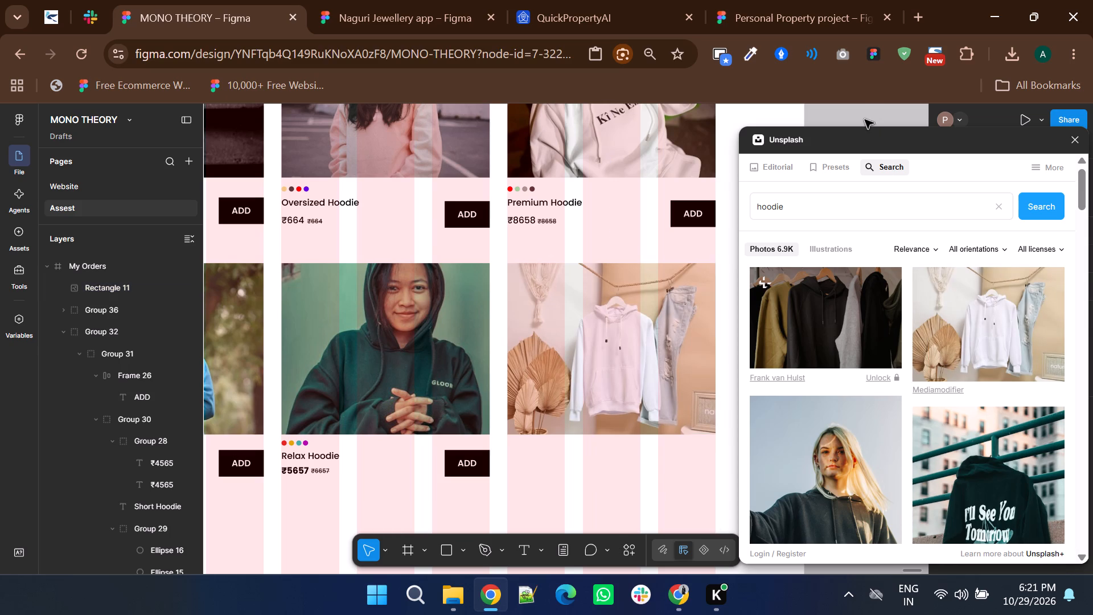
left_click(862, 107)
triple_click(862, 113)
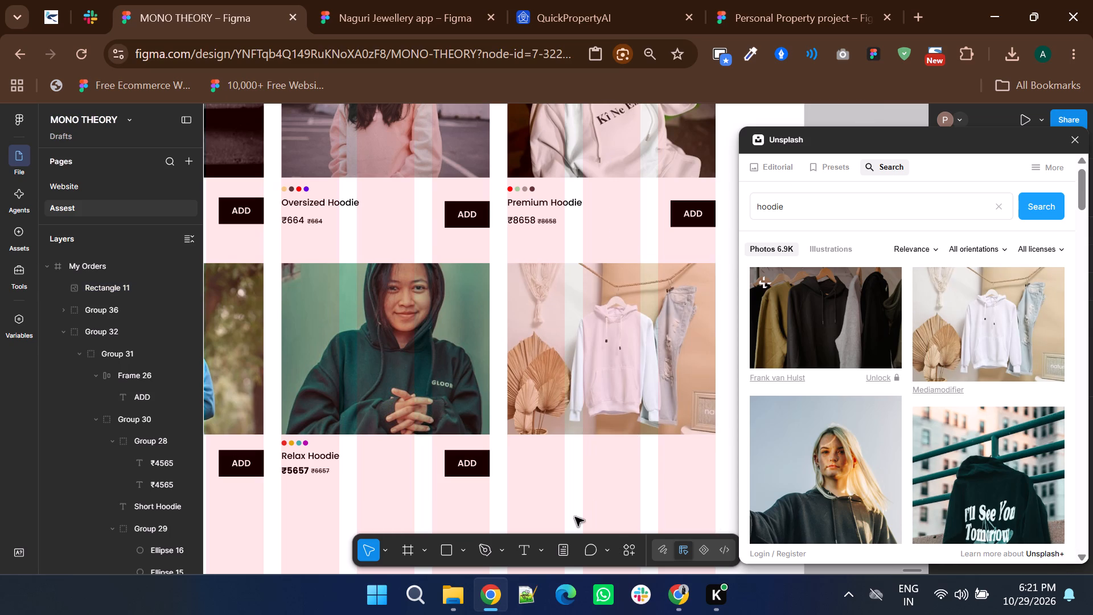
triple_click(575, 517)
left_click(575, 517)
left_click(1071, 137)
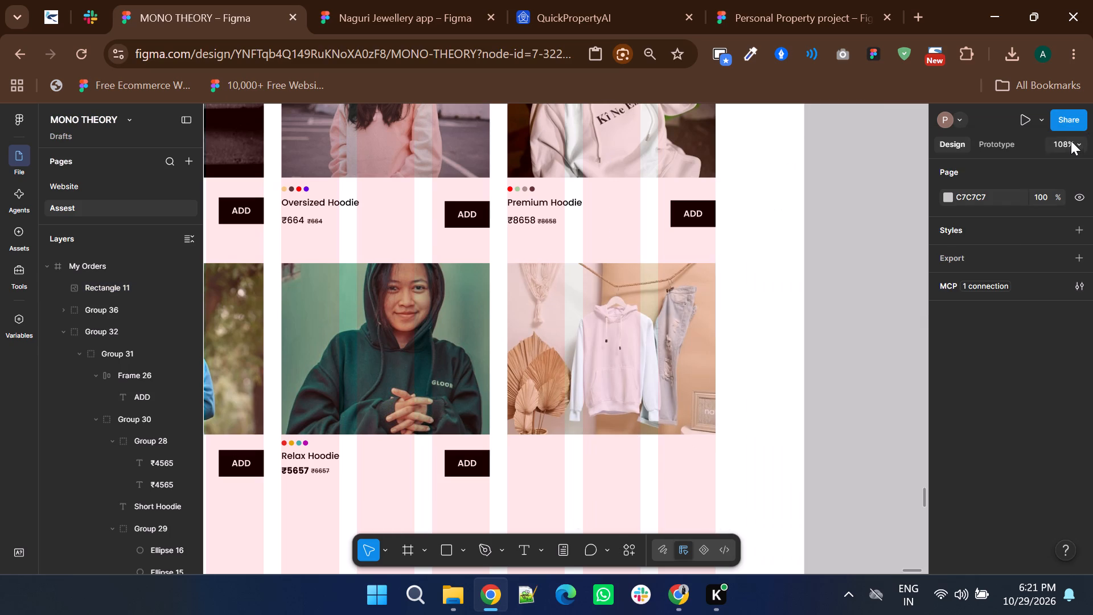
left_click(822, 370)
Rename the My Wishlist page frame to "Practice".
scroll(605, 369, "down", 1, "ctrl")
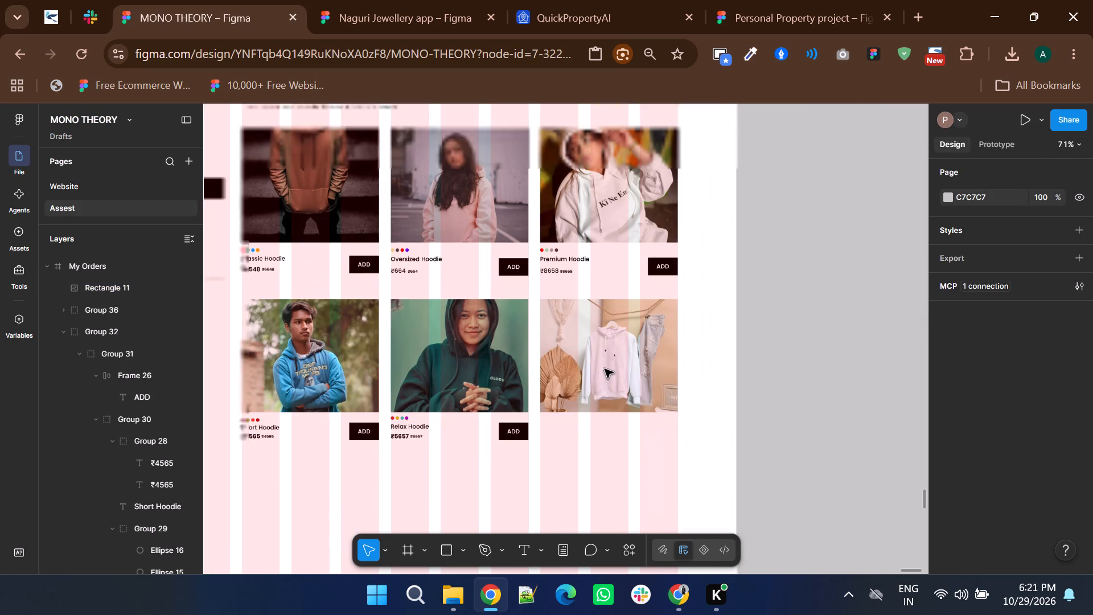
scroll(605, 369, "down", 1, "ctrl")
scroll(626, 356, "up", 3, "shift")
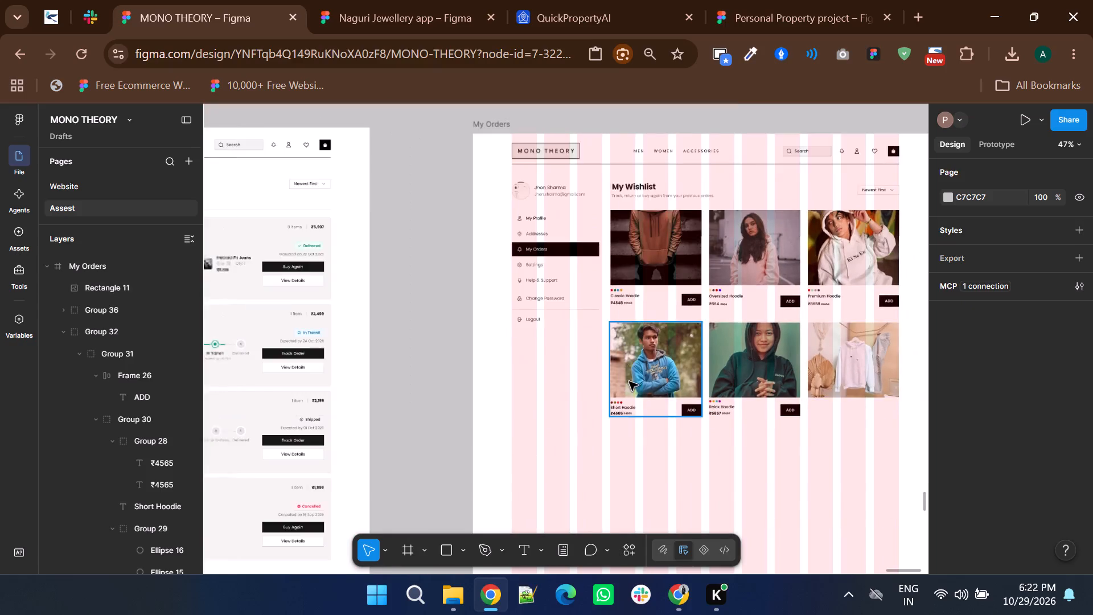
scroll(629, 384, "up", 1)
double_click(500, 209)
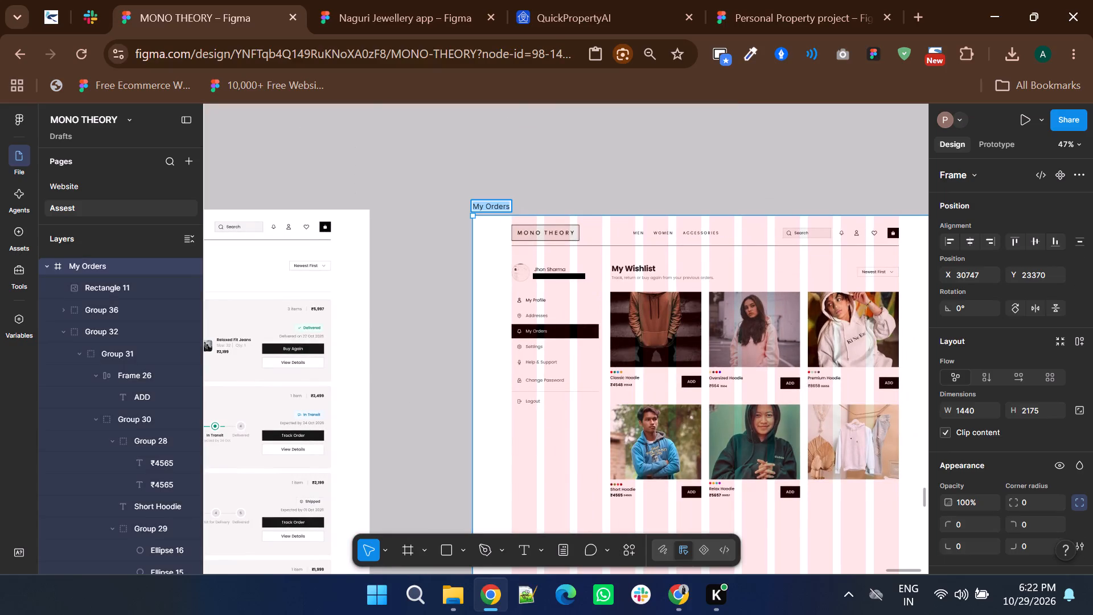
type("Practice")
key("Return")
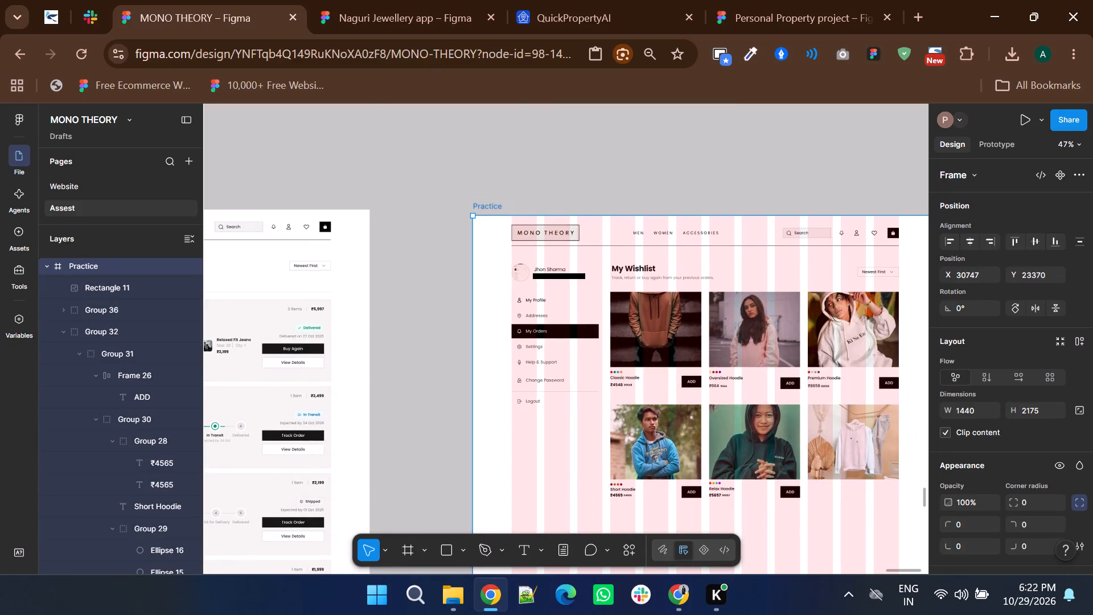
left_click(587, 69)
double_click(533, 136)
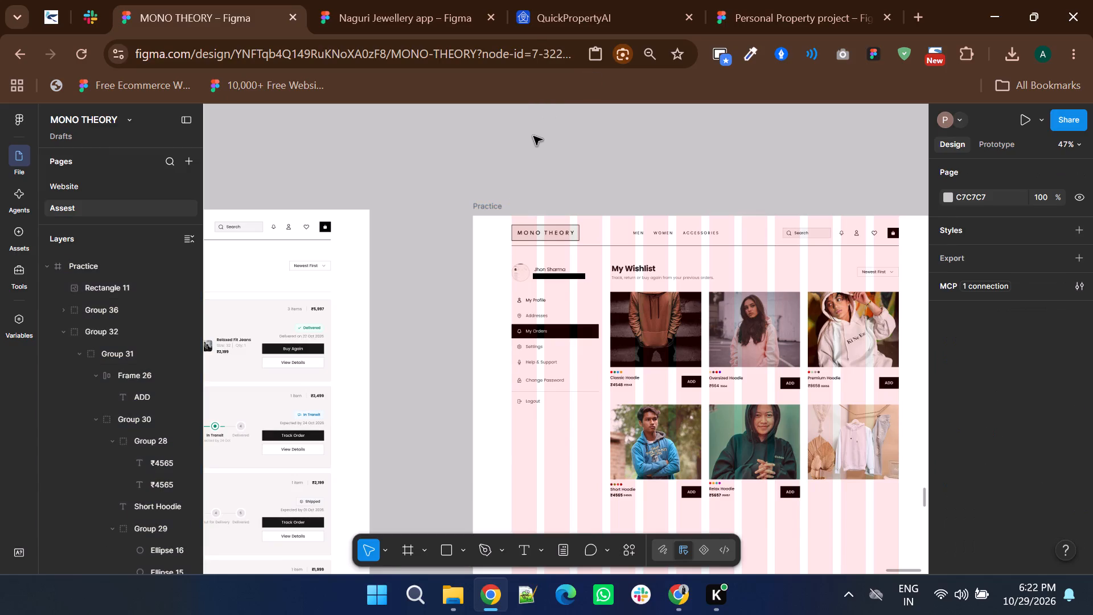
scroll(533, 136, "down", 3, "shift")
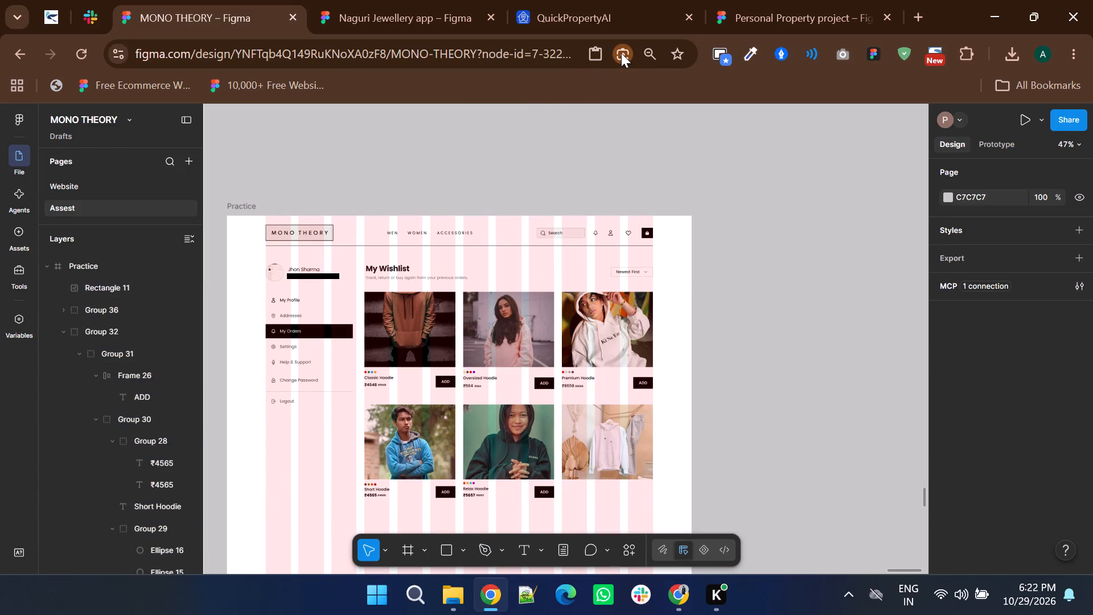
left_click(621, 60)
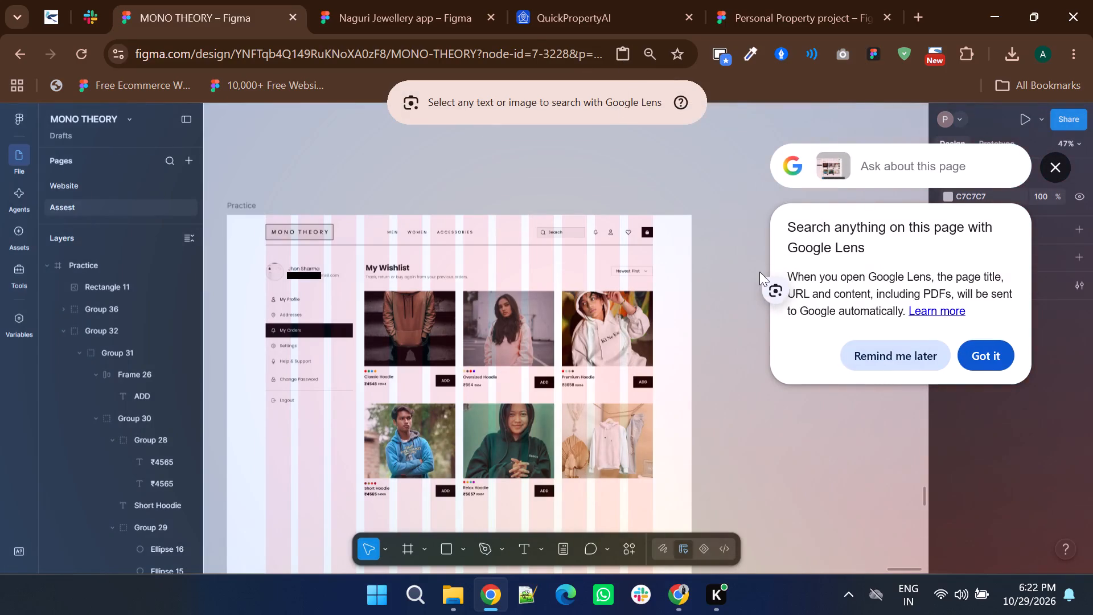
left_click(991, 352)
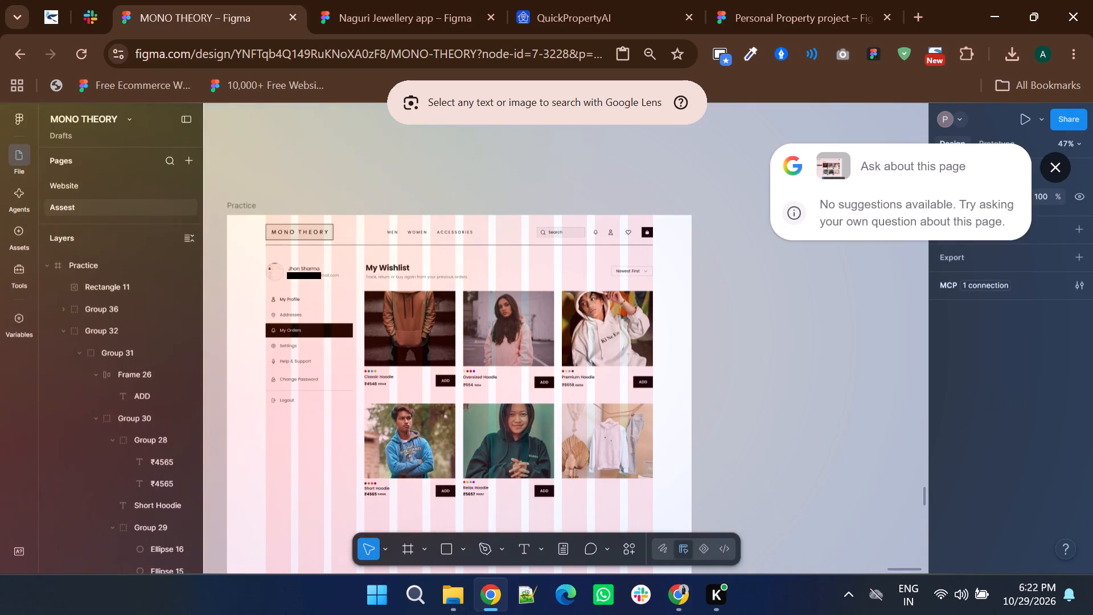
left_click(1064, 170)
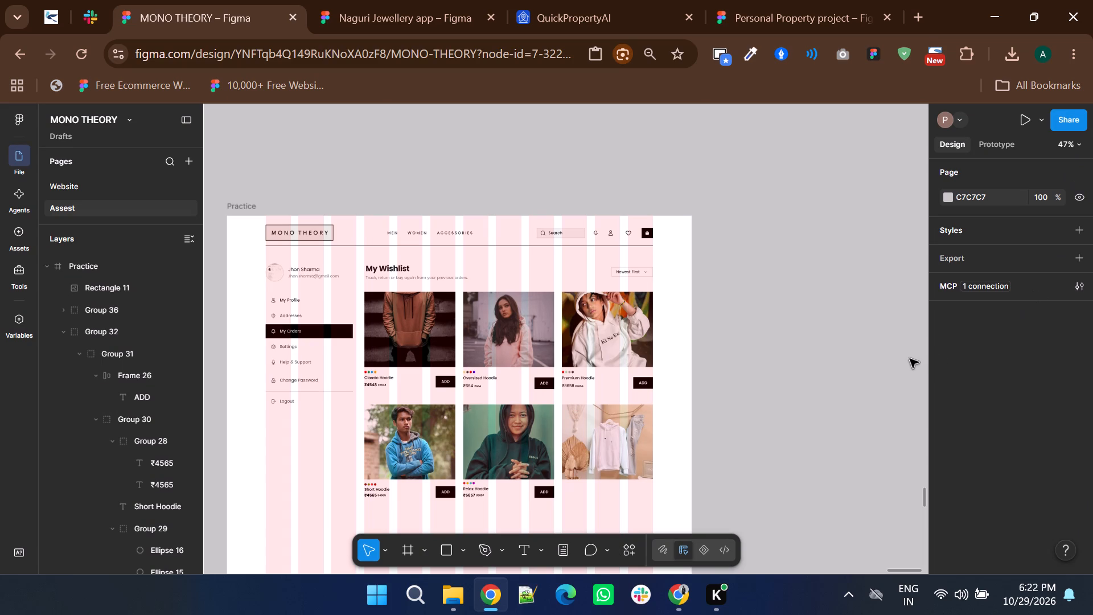
Move the white hoodie photo out of the second row's third slot onto the empty canvas beside the Practice frame.
scroll(805, 359, "down", 1)
scroll(805, 359, "down", 1, "ctrl")
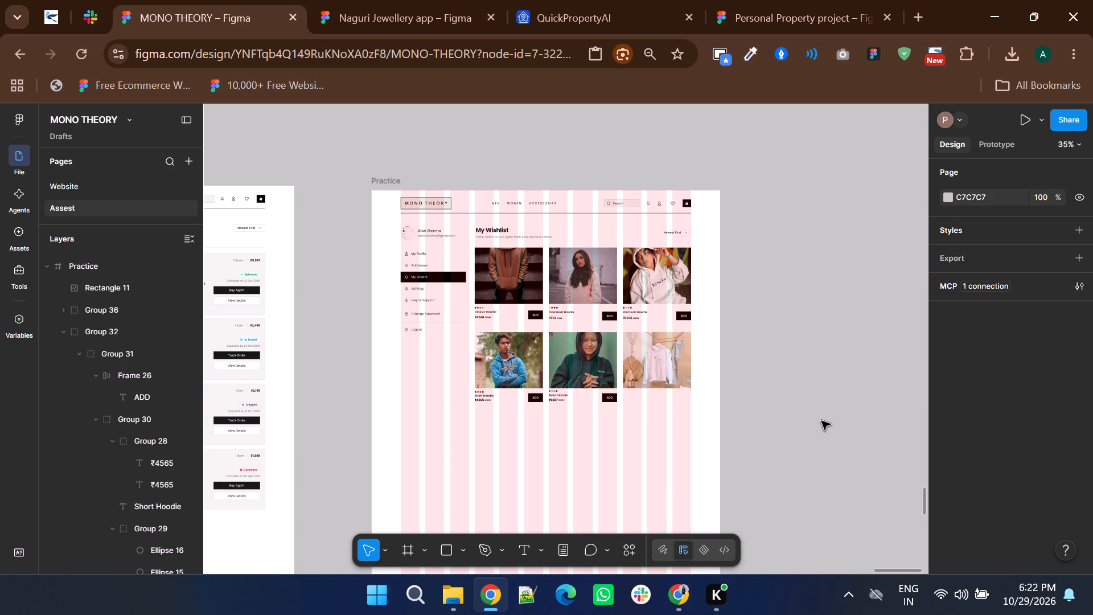
scroll(685, 409, "up", 3, "ctrl")
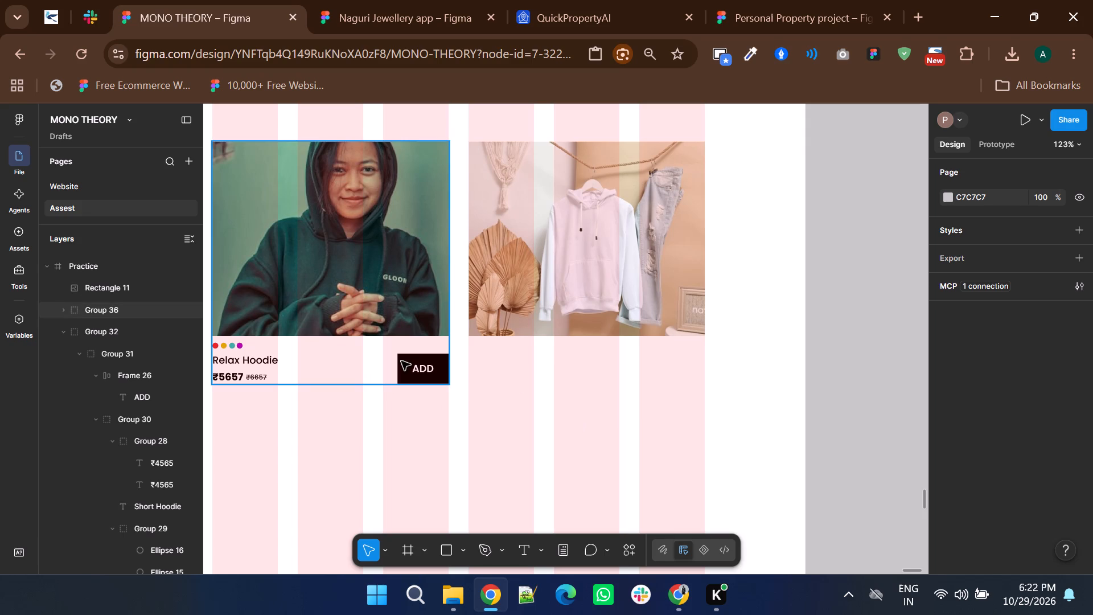
scroll(557, 309, "down", 1, "ctrl")
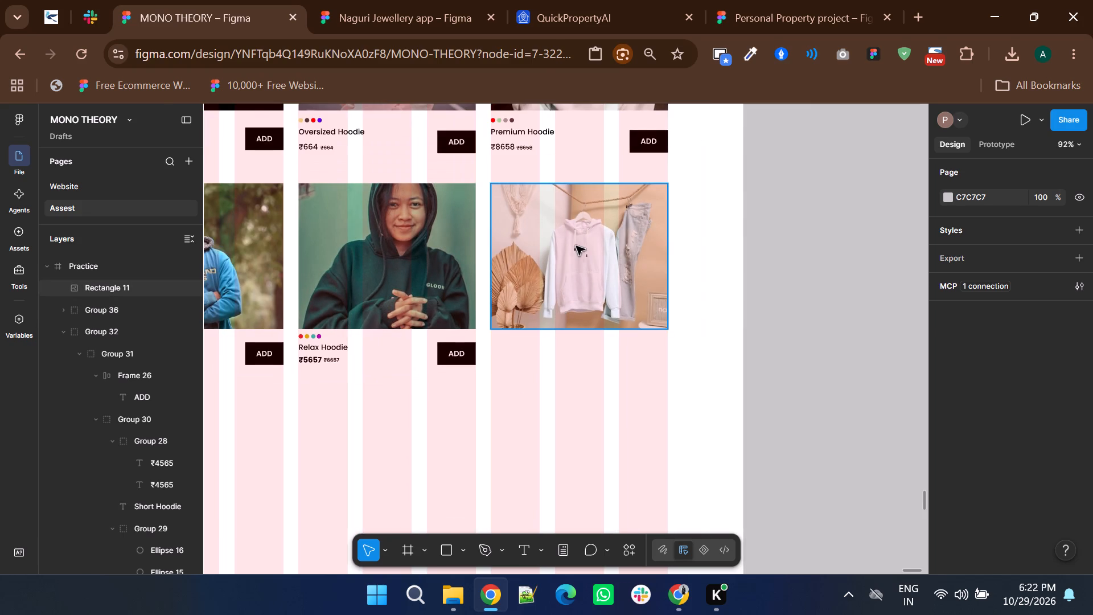
left_click(576, 246)
left_click_drag(544, 245, 824, 238)
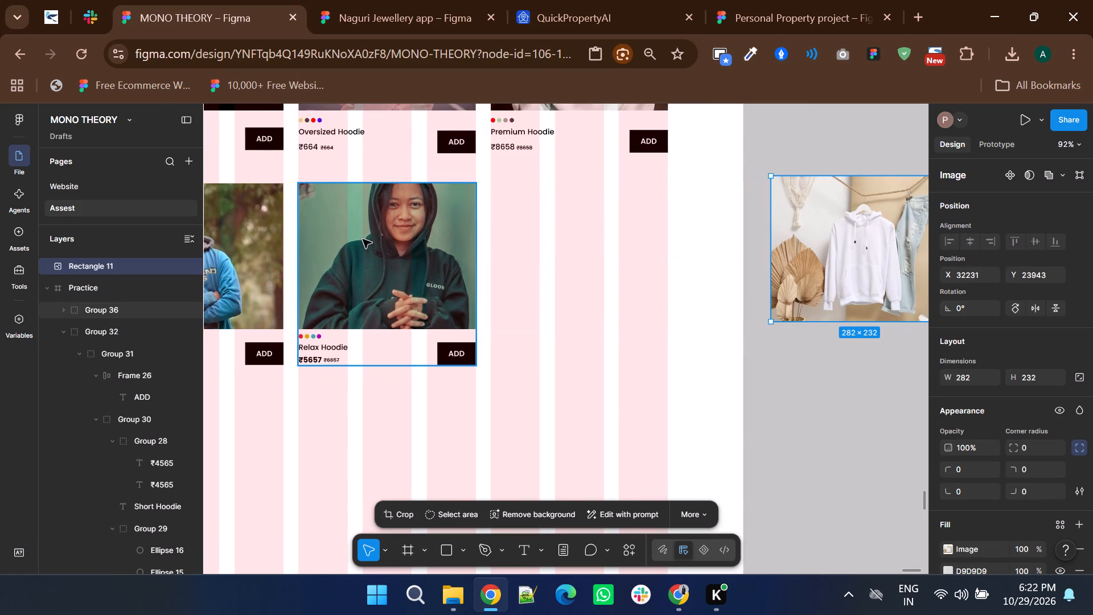
Duplicate the Relax Hoodie card into the third slot of the second row at X 1038, Y 585, level with the original.
left_click(363, 239)
double_click(363, 239)
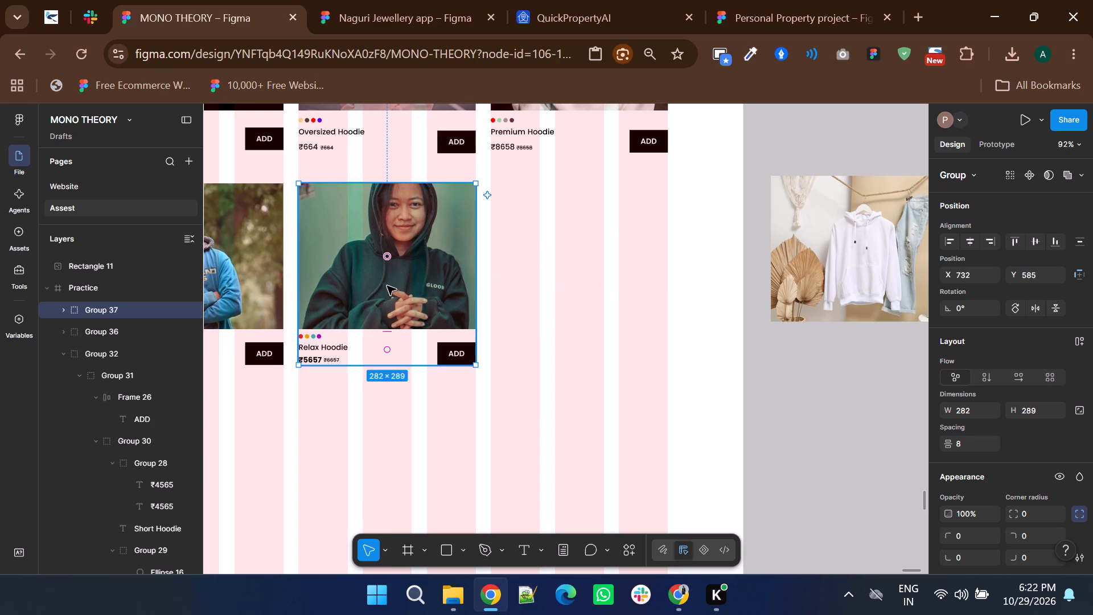
left_click_drag(372, 263, 561, 276, "alt")
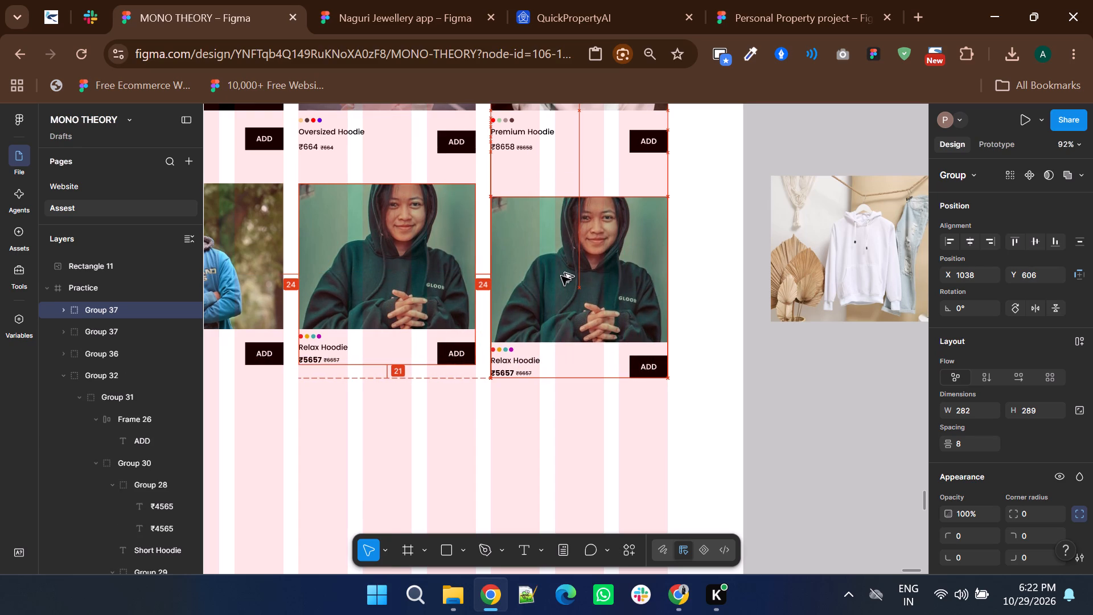
left_click_drag(561, 276, 562, 269, "alt")
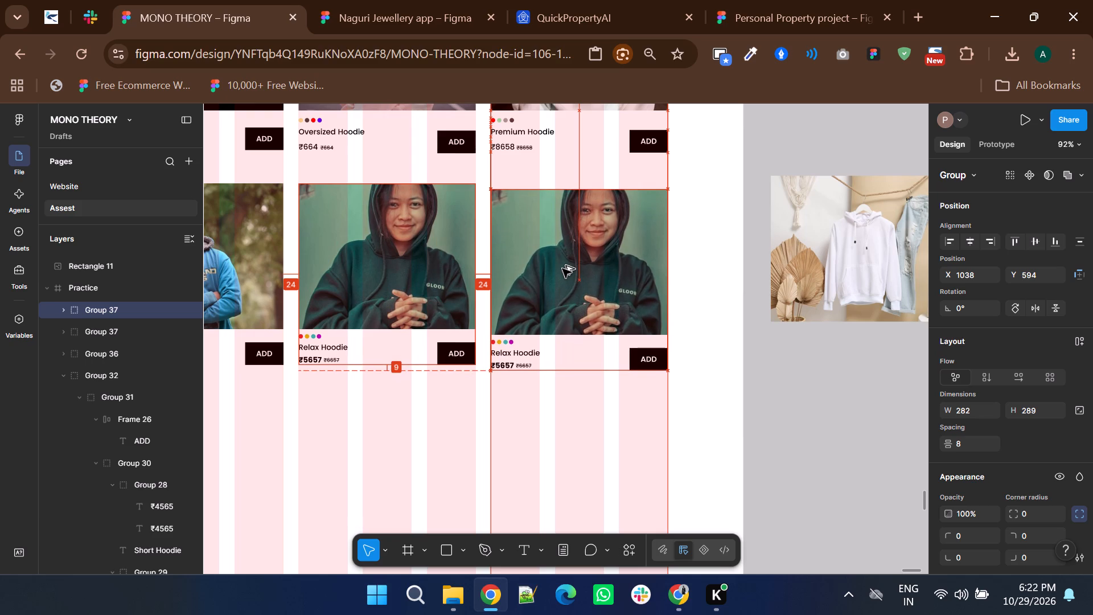
left_click_drag(562, 269, 565, 263, "alt")
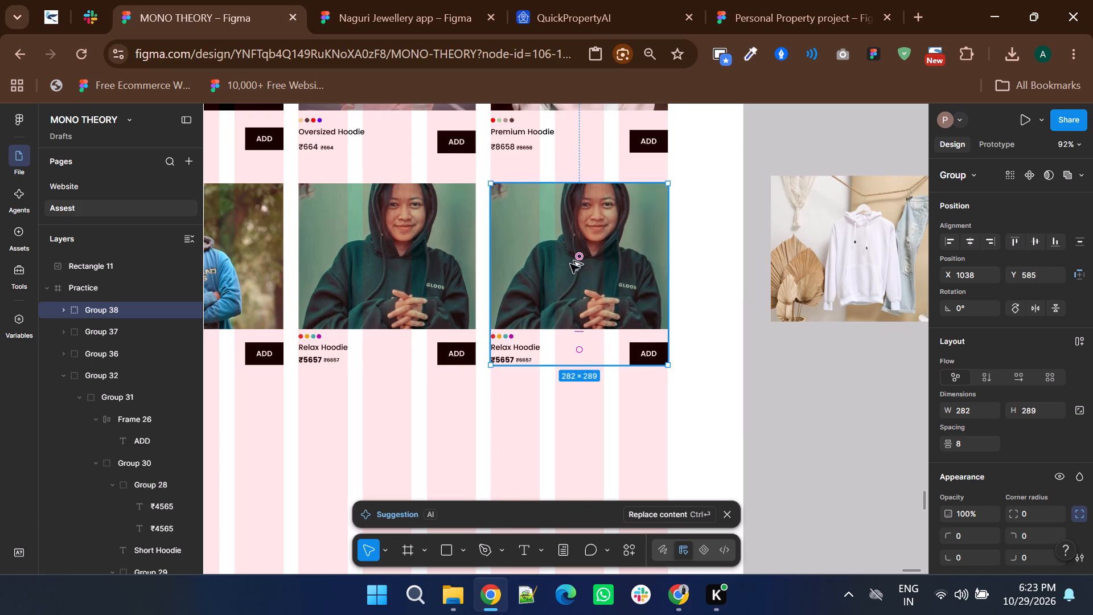
Replace the photo in the duplicated Relax Hoodie card with a copy of the white hoodie photo from the canvas.
left_click(802, 267)
right_click(802, 267)
left_click(834, 158)
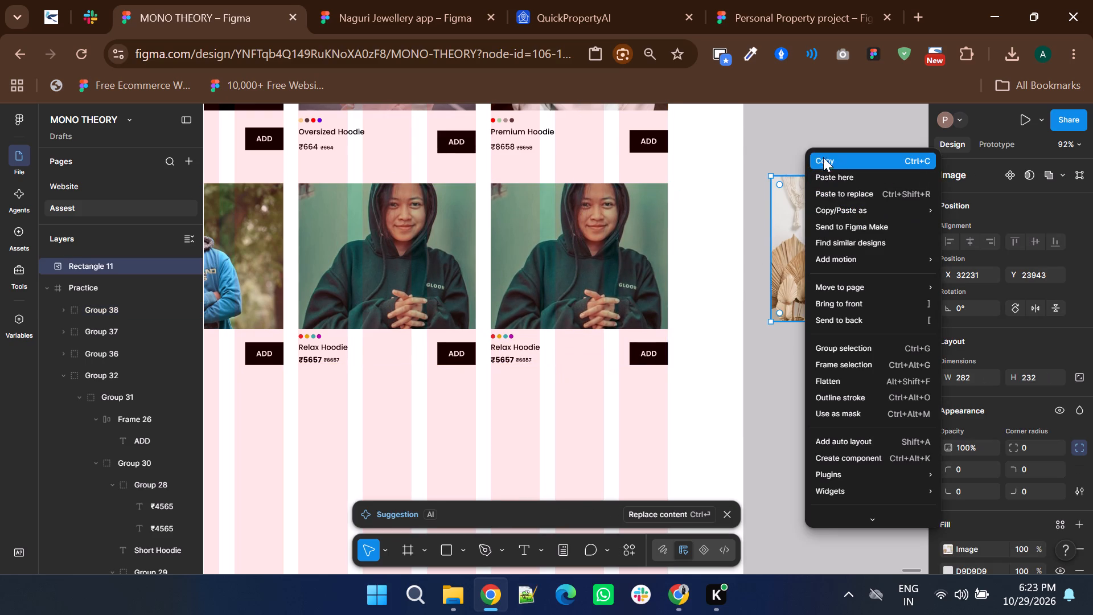
left_click(607, 227, "ctrl")
right_click(607, 227)
left_click(643, 200)
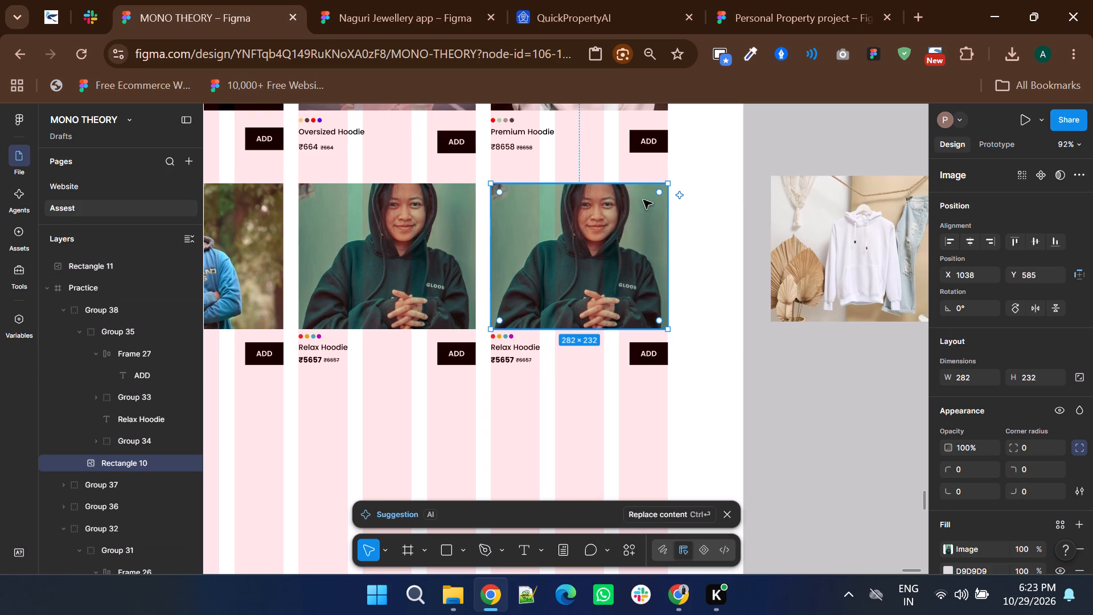
double_click(781, 383)
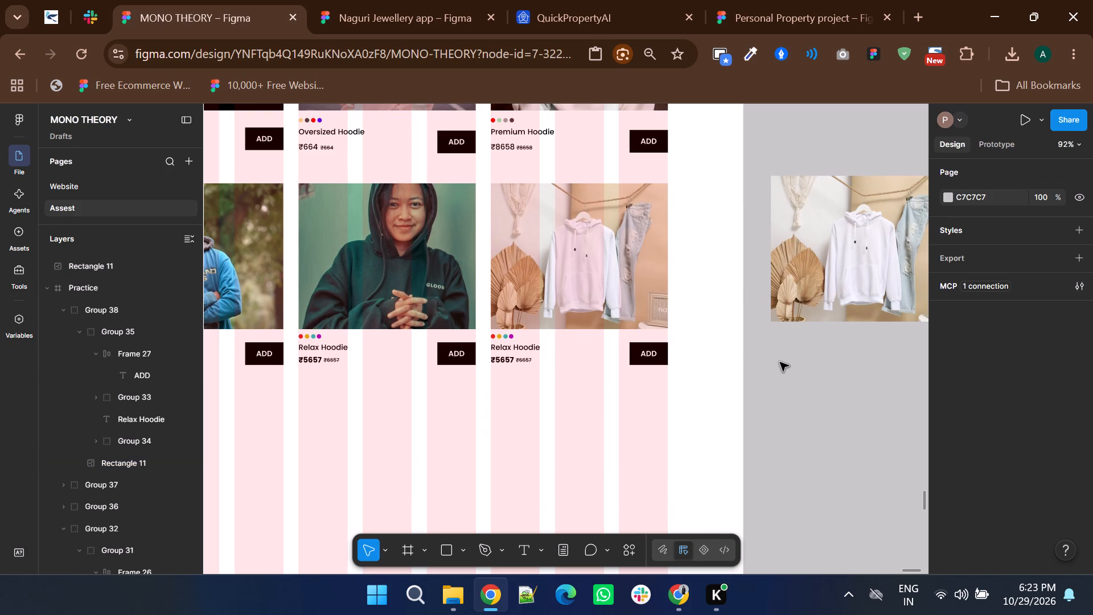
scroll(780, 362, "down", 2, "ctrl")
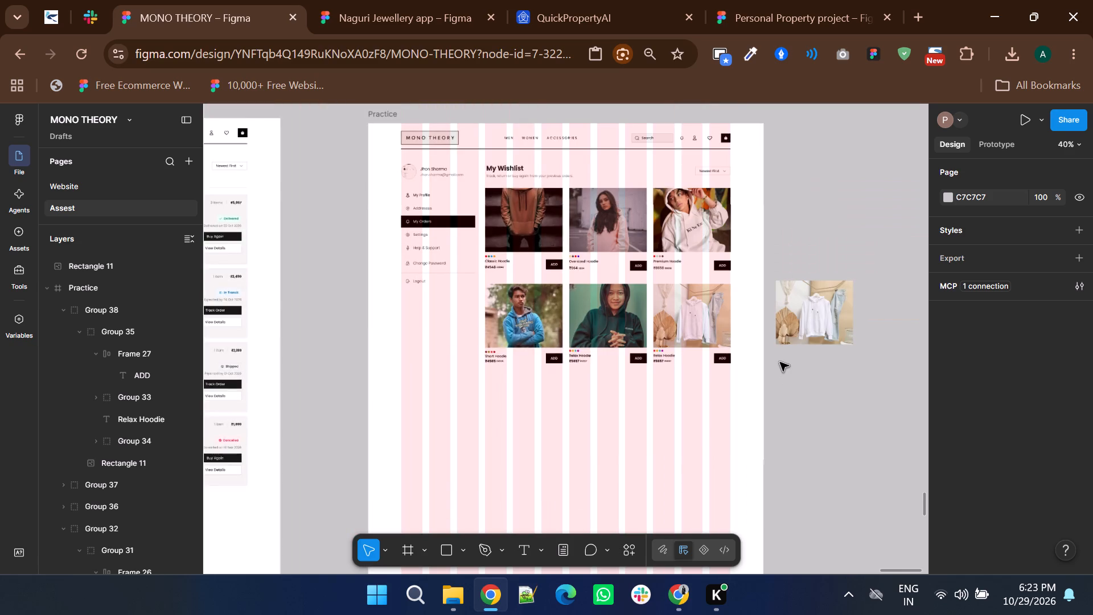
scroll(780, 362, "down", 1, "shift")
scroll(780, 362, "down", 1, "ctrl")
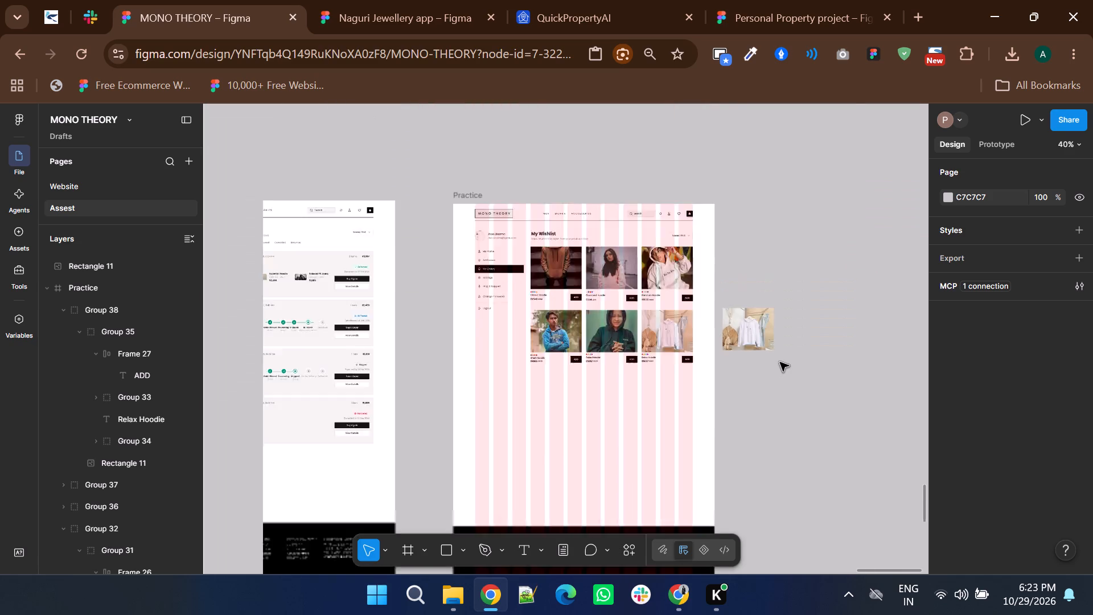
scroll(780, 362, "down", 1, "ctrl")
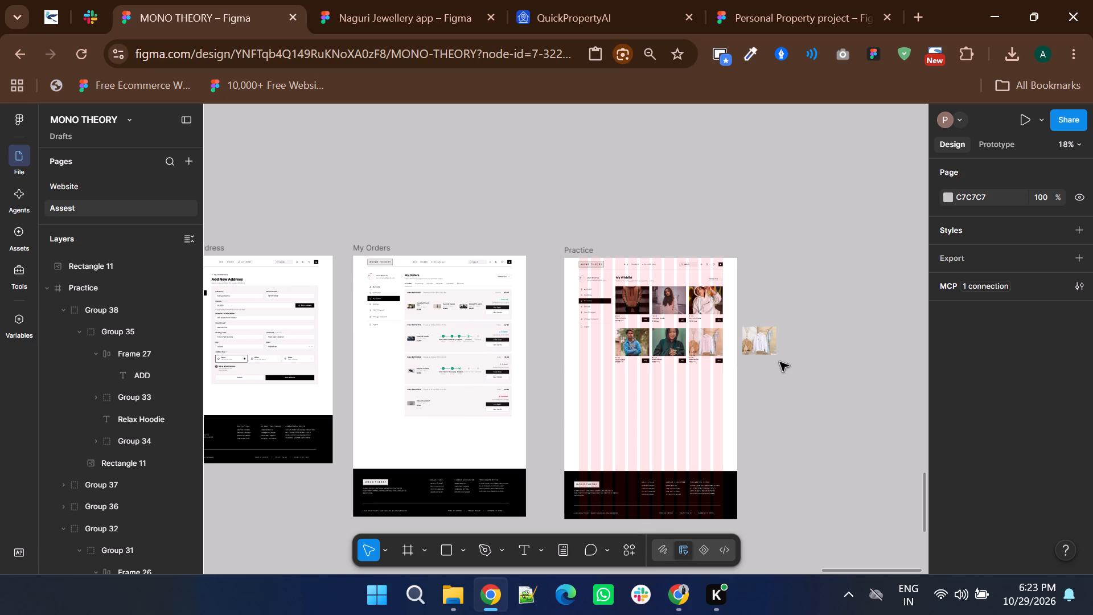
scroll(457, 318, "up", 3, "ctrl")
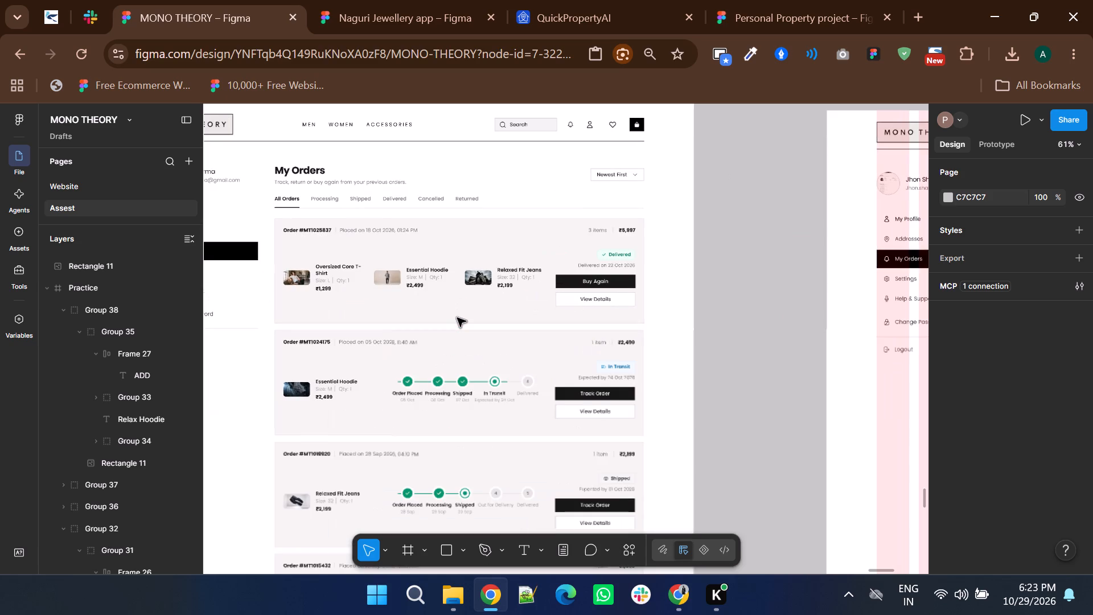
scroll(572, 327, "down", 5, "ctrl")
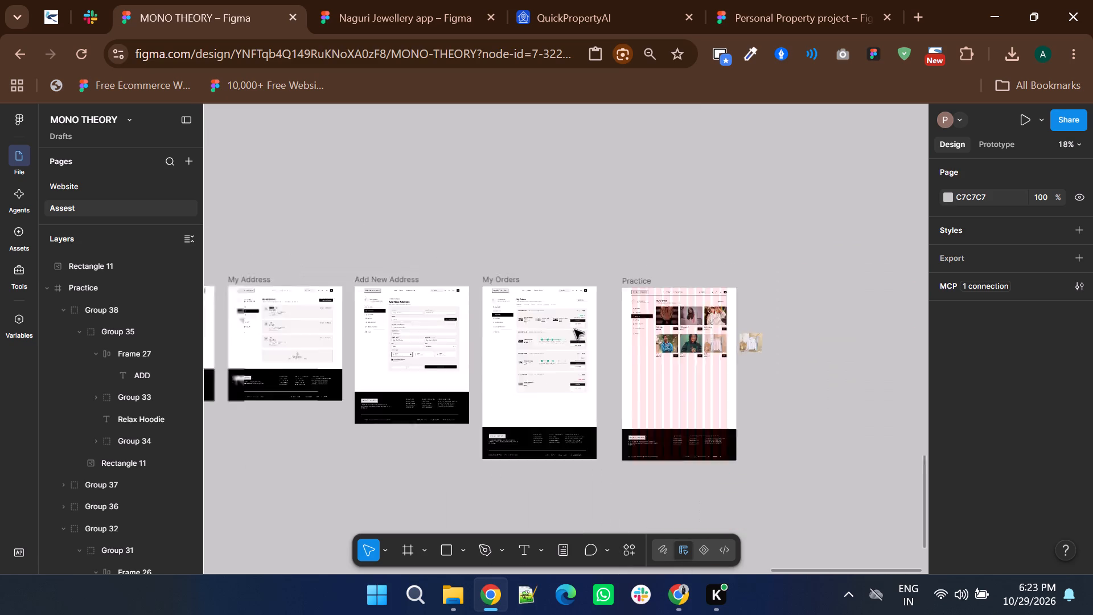
Switch to the Website page and examine the product cards in the Wishlist frame.
left_click(96, 175)
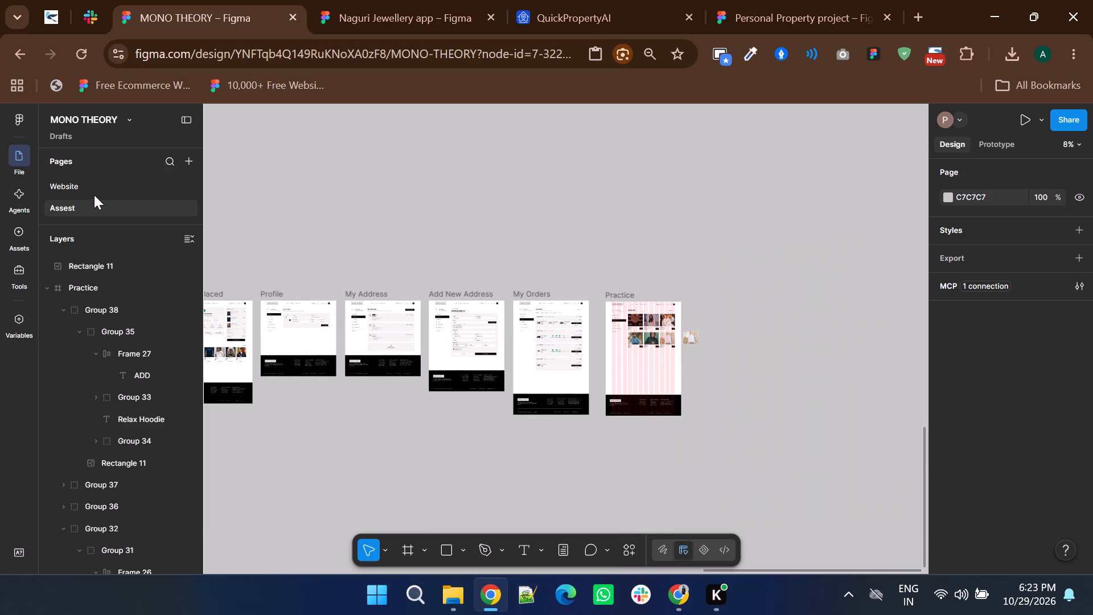
left_click(94, 195)
left_click(94, 178)
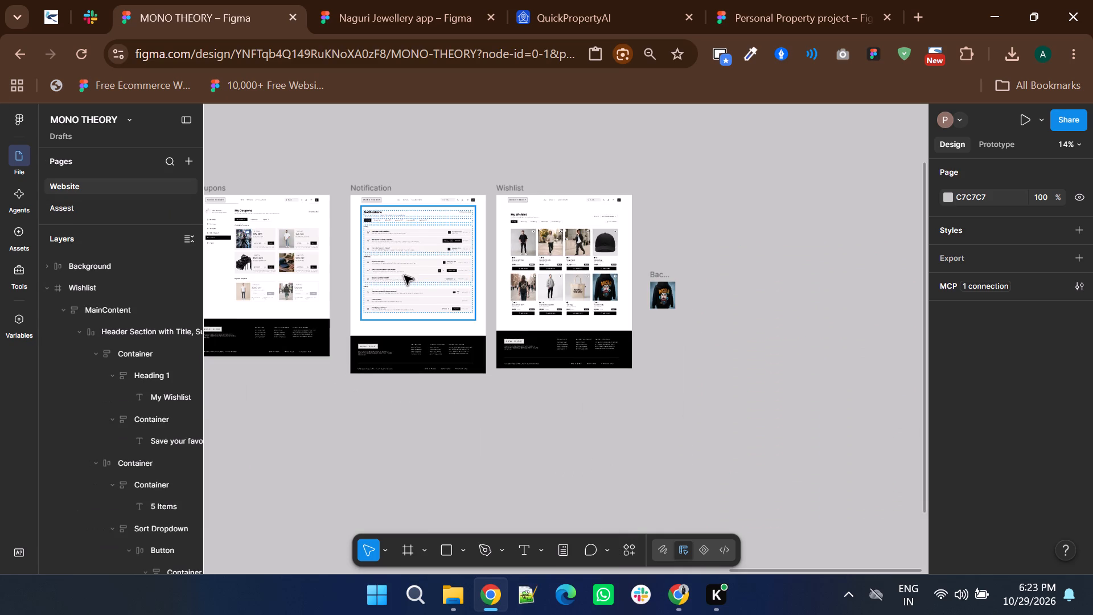
scroll(529, 241, "up", 4, "ctrl")
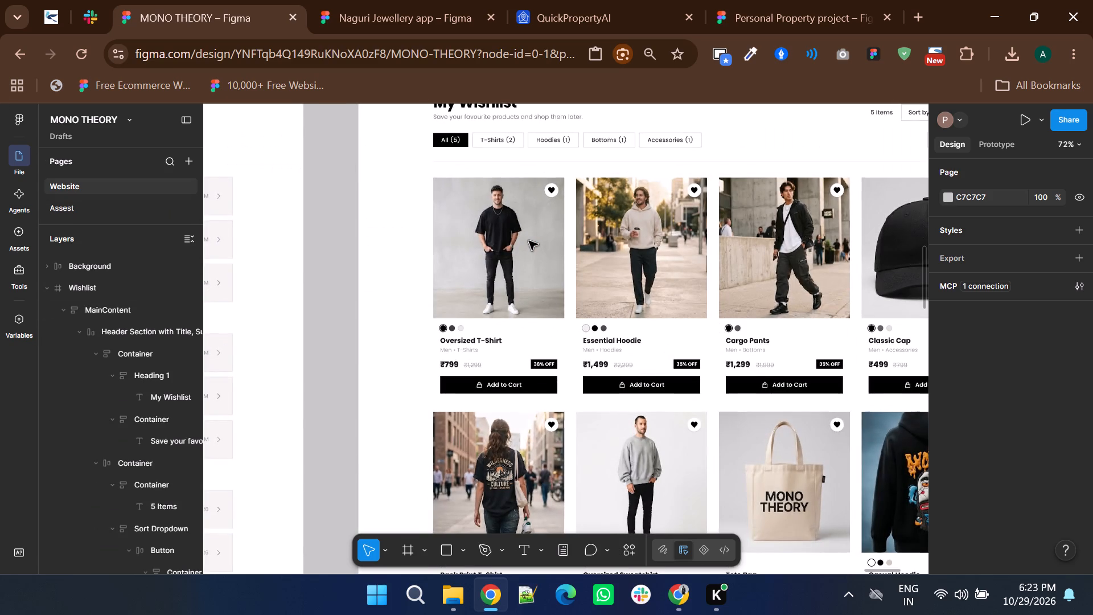
scroll(529, 241, "down", 3, "ctrl")
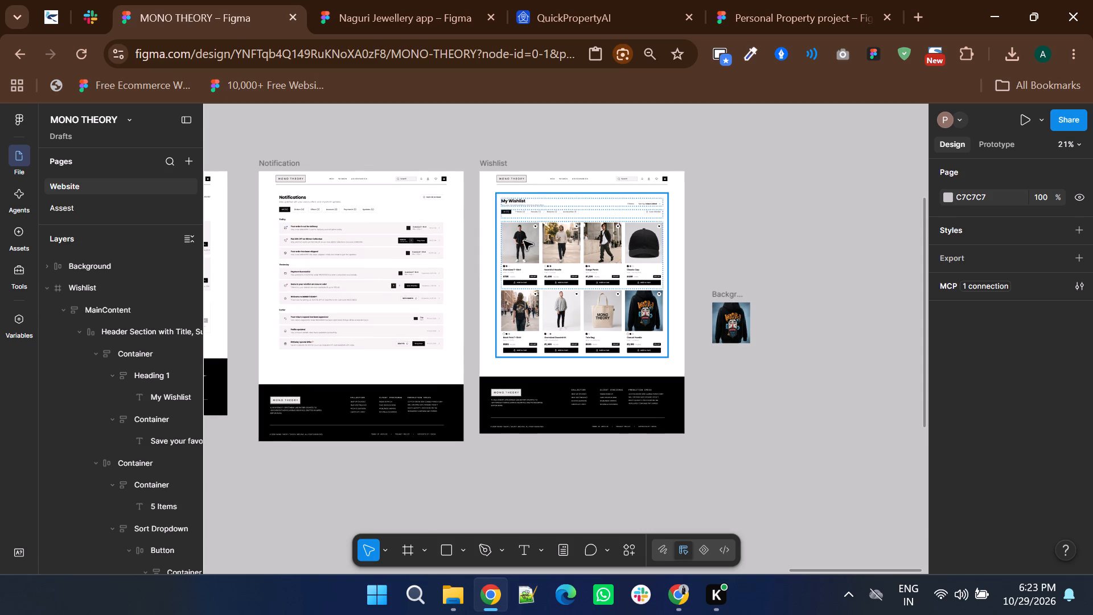
Nudge the Wishlist frame's MainContent block upward, closer to the page header, keeping it at X 120.
left_click(525, 232)
key("Up")
key("Up")
key("Up")
key("Up")
key("Up")
key("Up")
key("Up")
key("Up")
key("Up")
key("Up")
key("Up")
key("Up")
key("Up")
key("Up")
key("Up")
key("Up")
key("Up")
key("Up")
key("Up")
key("Up")
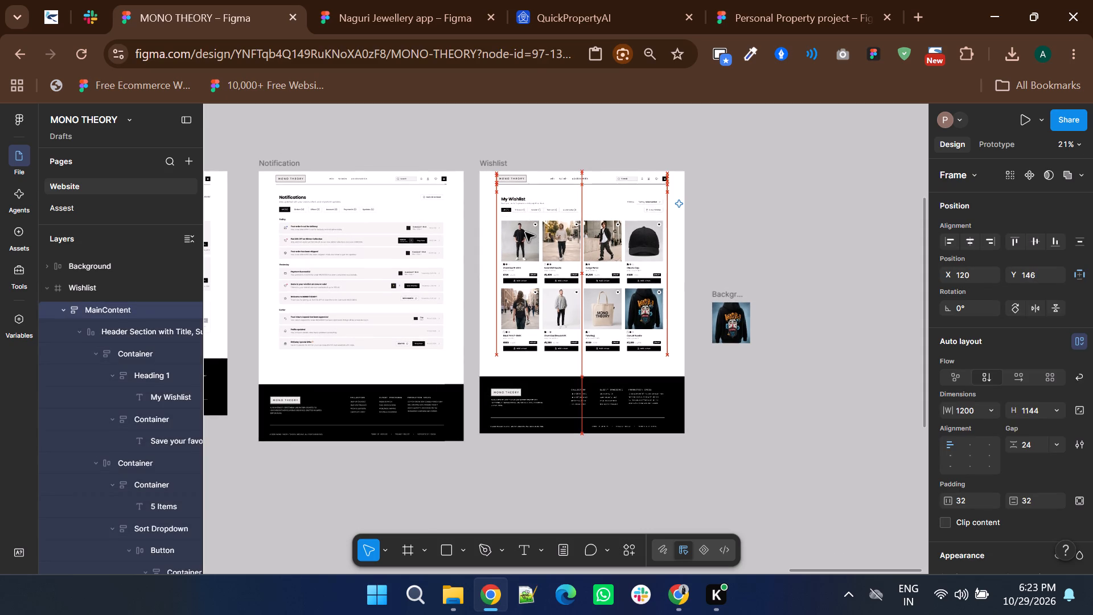
left_click(743, 224)
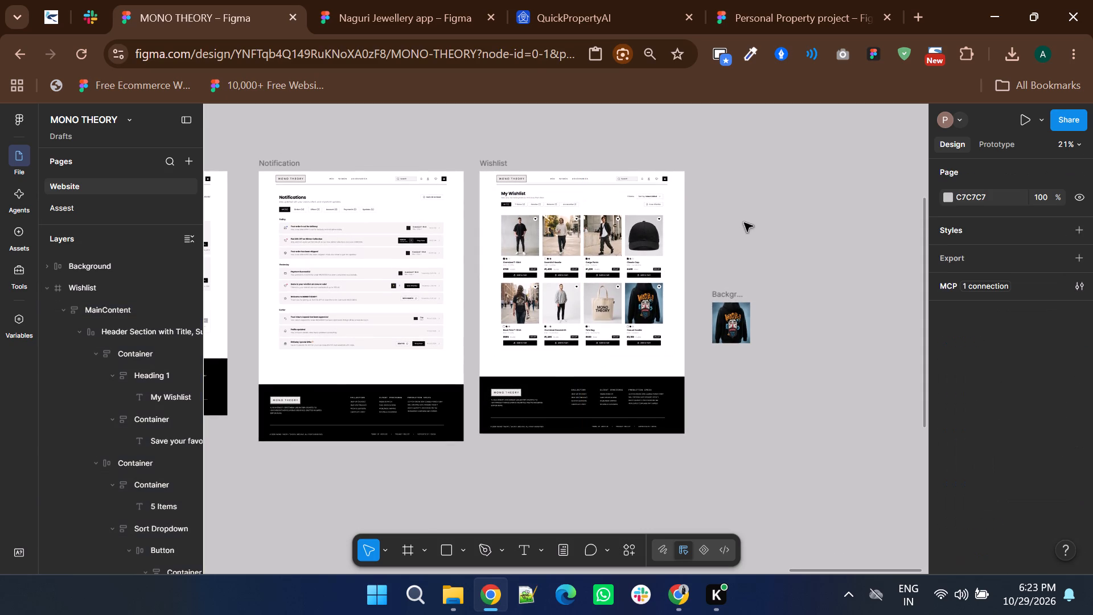
Nudge the NotificationsPageMain block in the Notification frame upward to Y 110, keeping it at X 120.
scroll(744, 223, "up", 3, "shift")
left_click(577, 267)
key("Up")
key("Up")
key("Up")
key("Up")
key("Up")
key("Up")
key("Up")
key("Up")
key("Up")
key("Up")
key("Up")
key("Up")
key("Up")
key("Up")
key("Up")
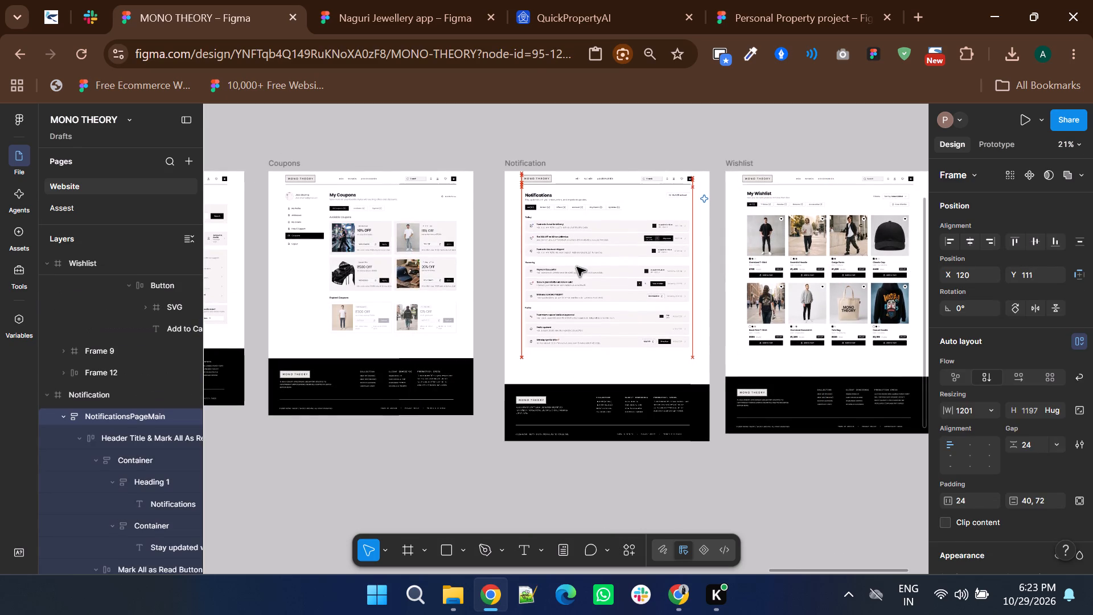
left_click(664, 449)
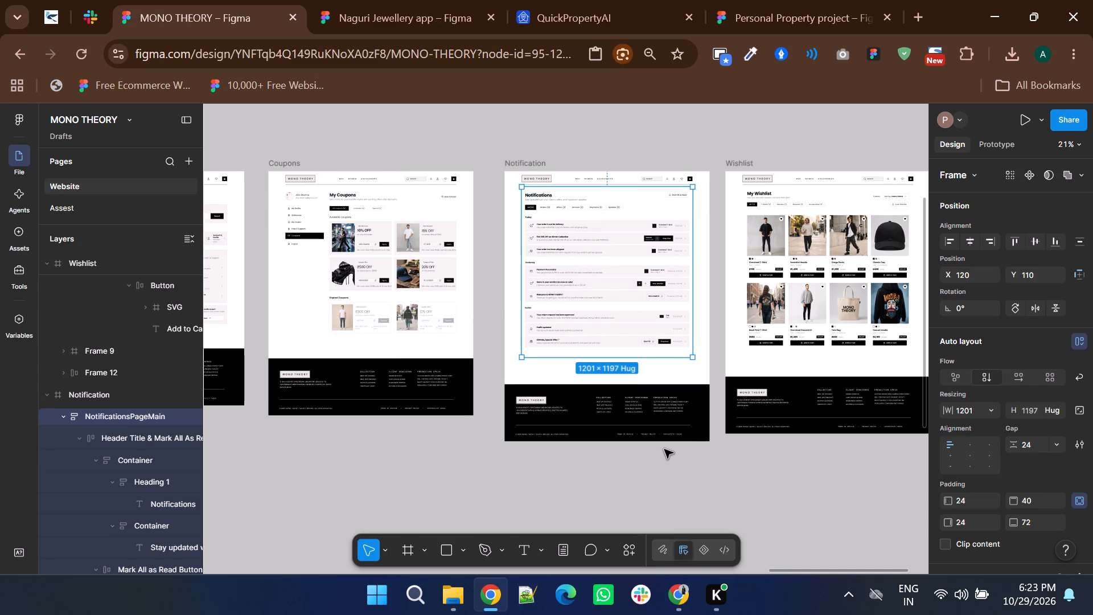
Delete the stray Background hoodie image lying on the canvas beside the Wishlist frame.
scroll(664, 449, "down", 4, "ctrl")
scroll(664, 449, "down", 2)
scroll(664, 449, "up", 4, "shift")
scroll(664, 449, "down", 3, "ctrl")
scroll(664, 449, "down", 2, "shift")
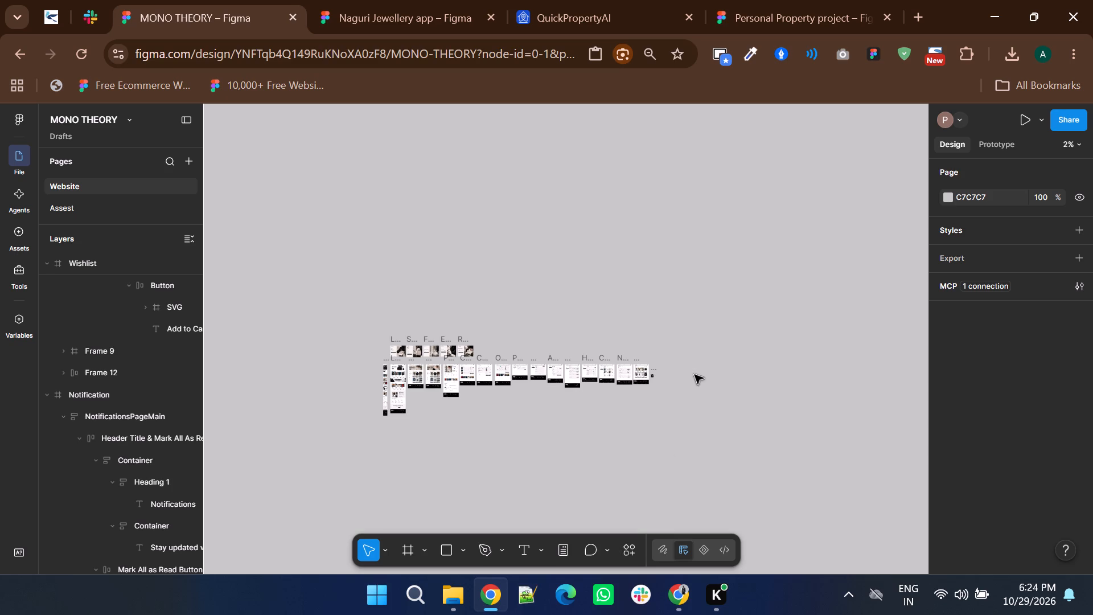
scroll(671, 382, "up", 5, "ctrl")
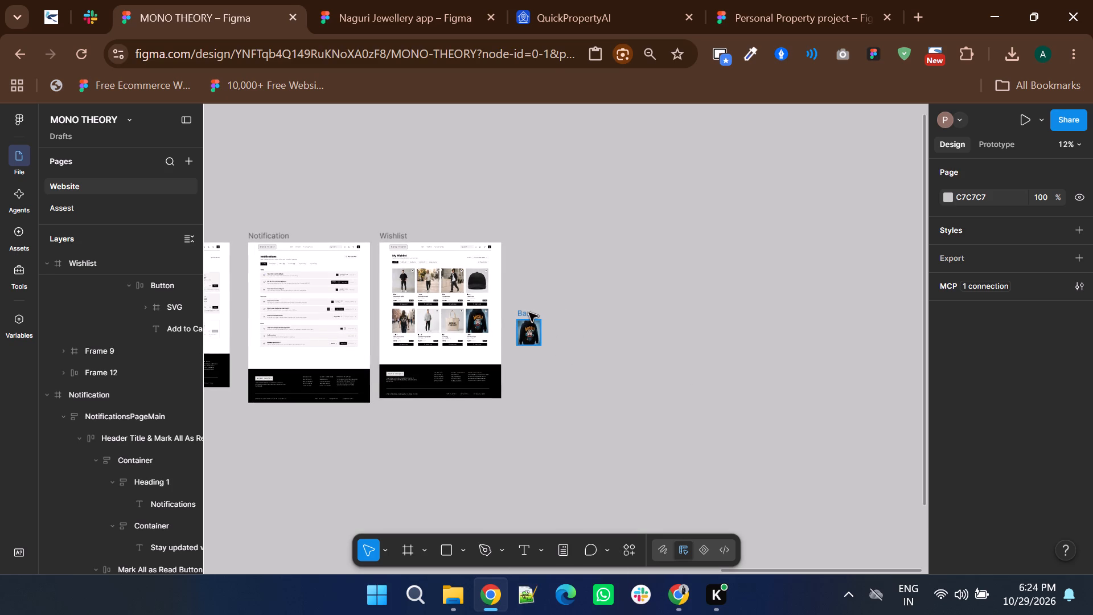
left_click(529, 313)
key("Delete")
scroll(621, 284, "down", 2, "ctrl")
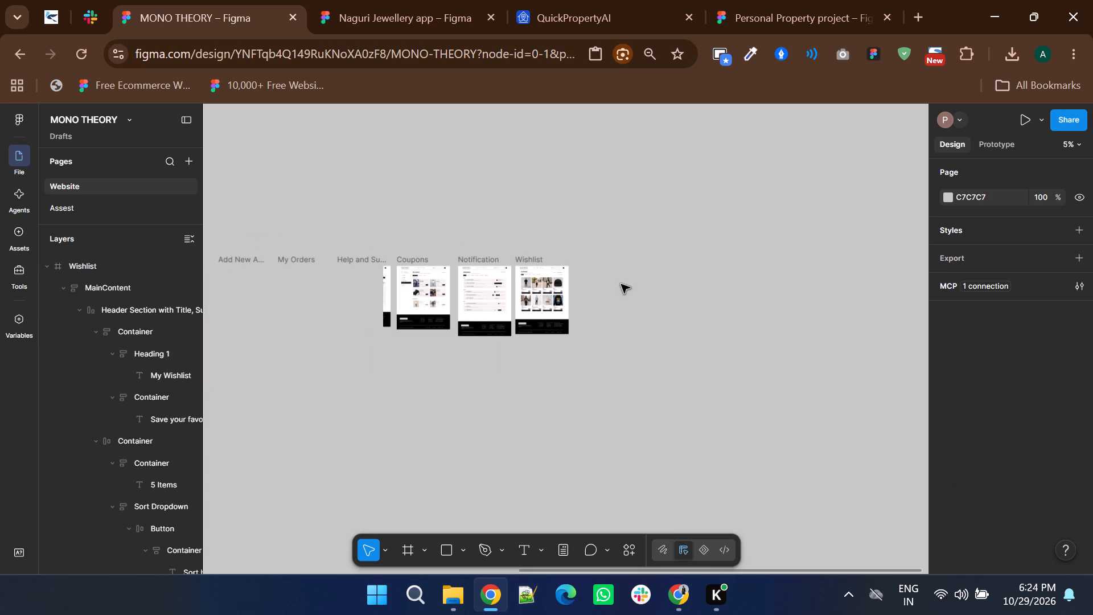